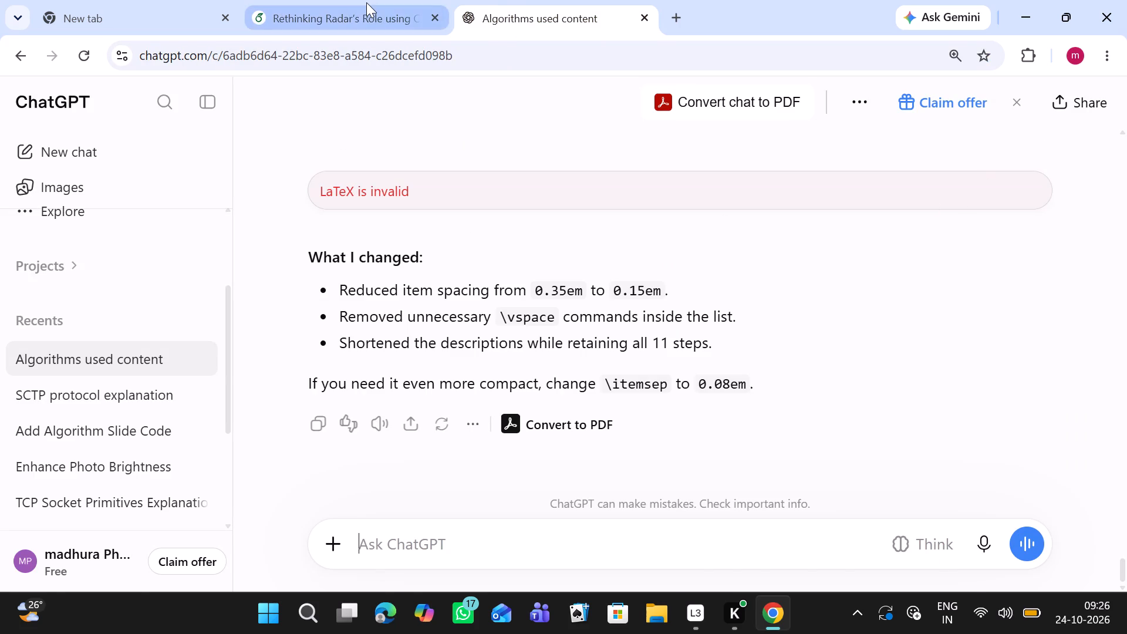
pyautogui.click(366, 2)
pyautogui.scroll(-1, 371, 377)
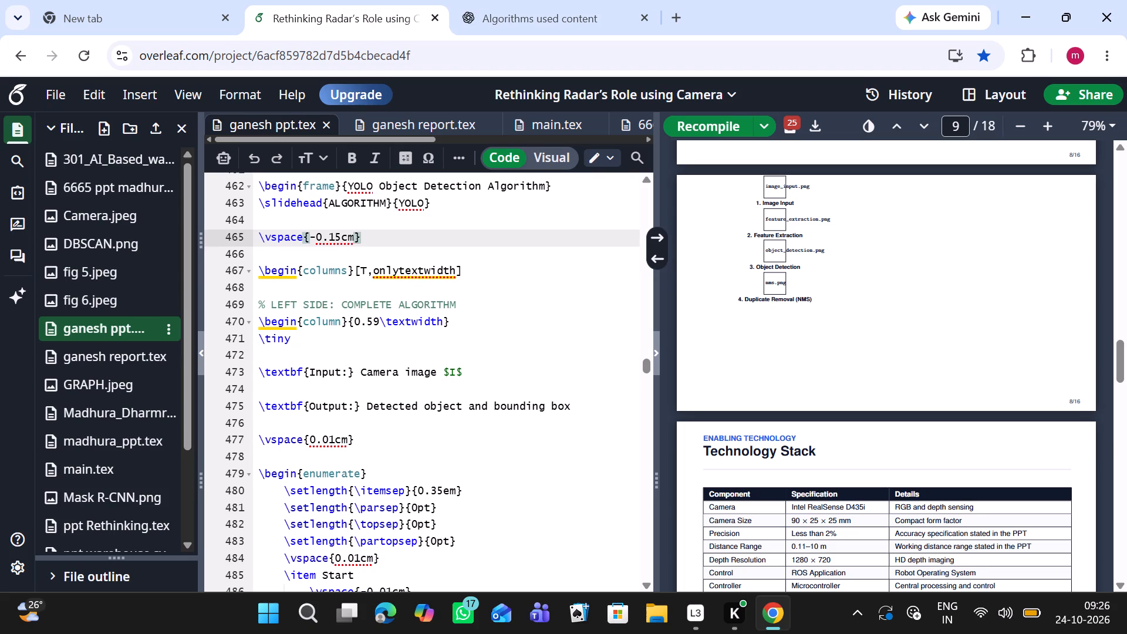
pyautogui.moveTo(260, 298); pyautogui.dragTo(443, 600)
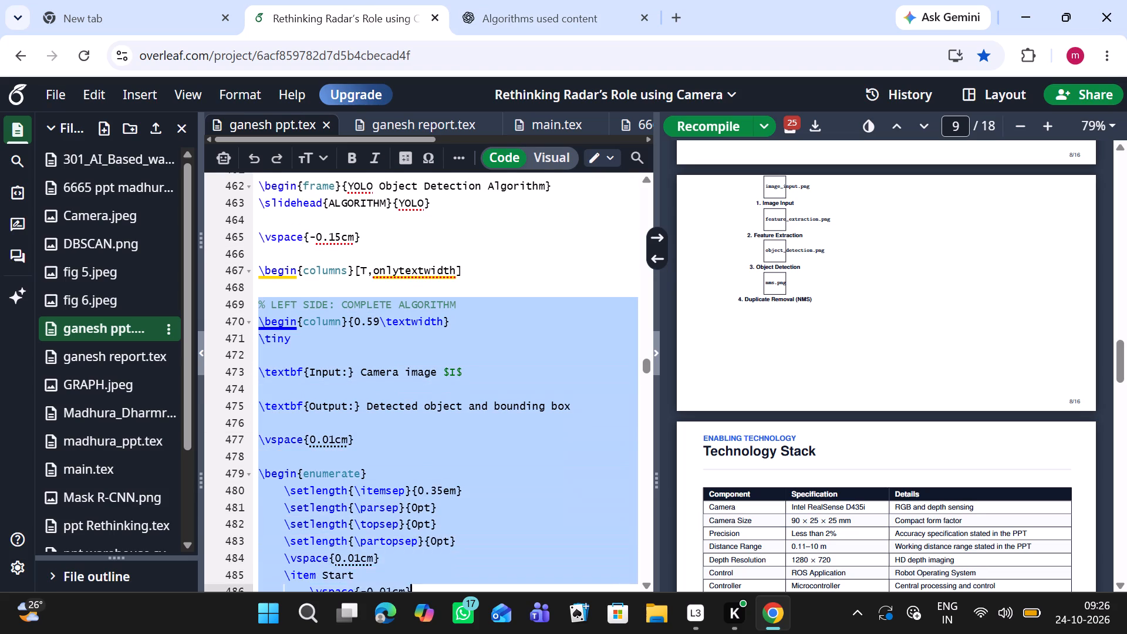
pyautogui.moveTo(443, 600); pyautogui.dragTo(396, 480)
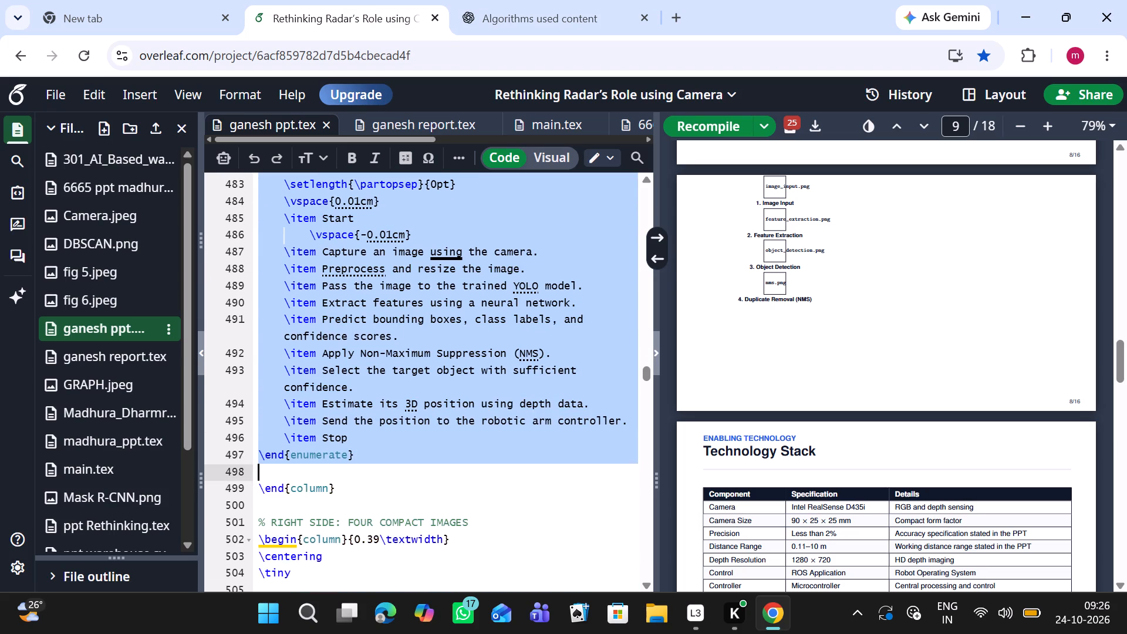
pyautogui.moveTo(396, 480); pyautogui.dragTo(393, 485)
pyautogui.hotkey('ctrl', 'v')
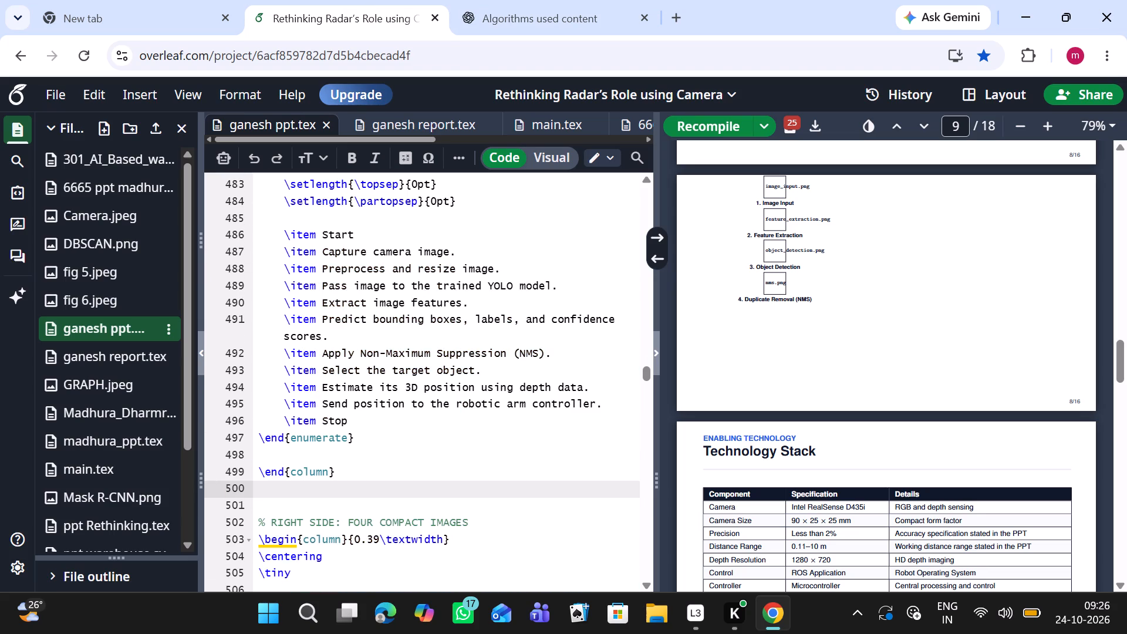
pyautogui.click(687, 127)
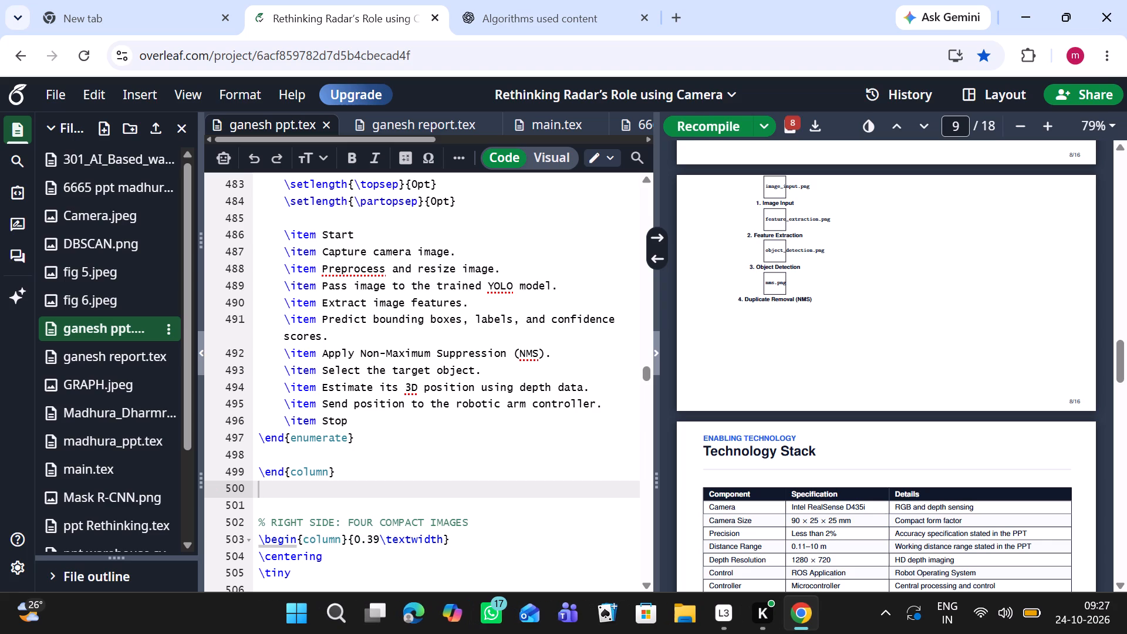
pyautogui.scroll(1, 724, 413)
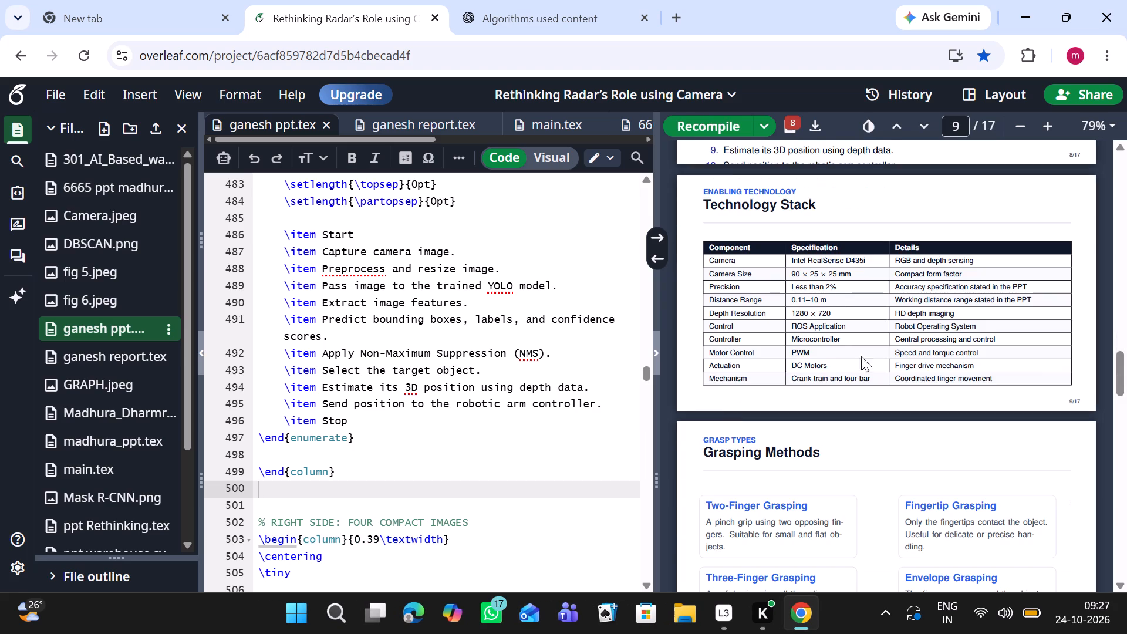
pyautogui.scroll(2, 926, 350)
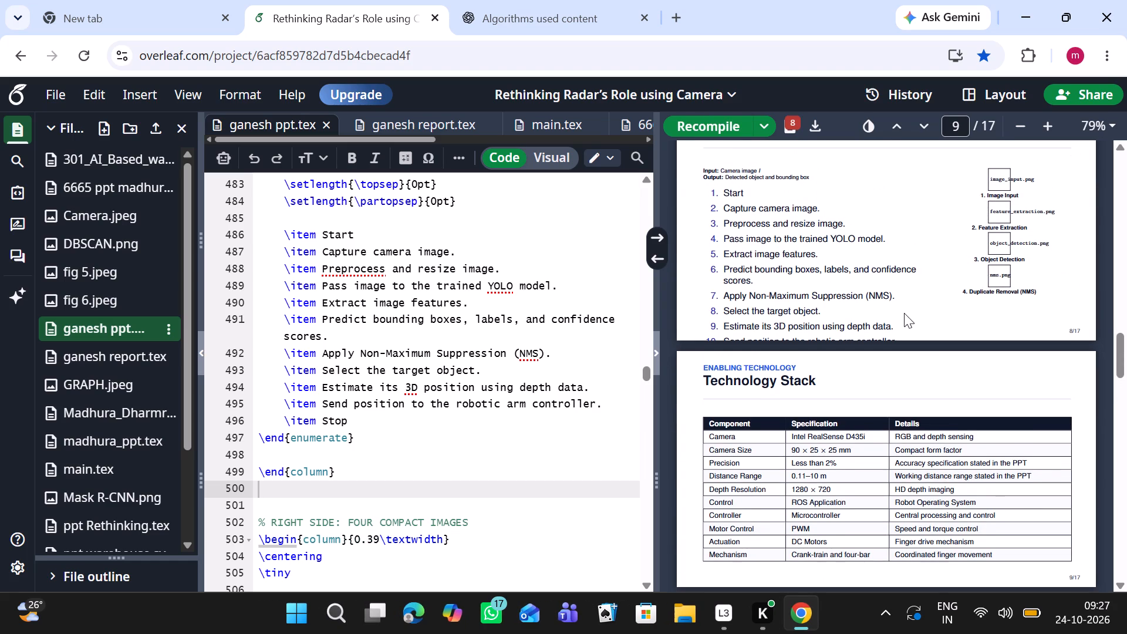
pyautogui.click(840, 272)
pyautogui.click(824, 276)
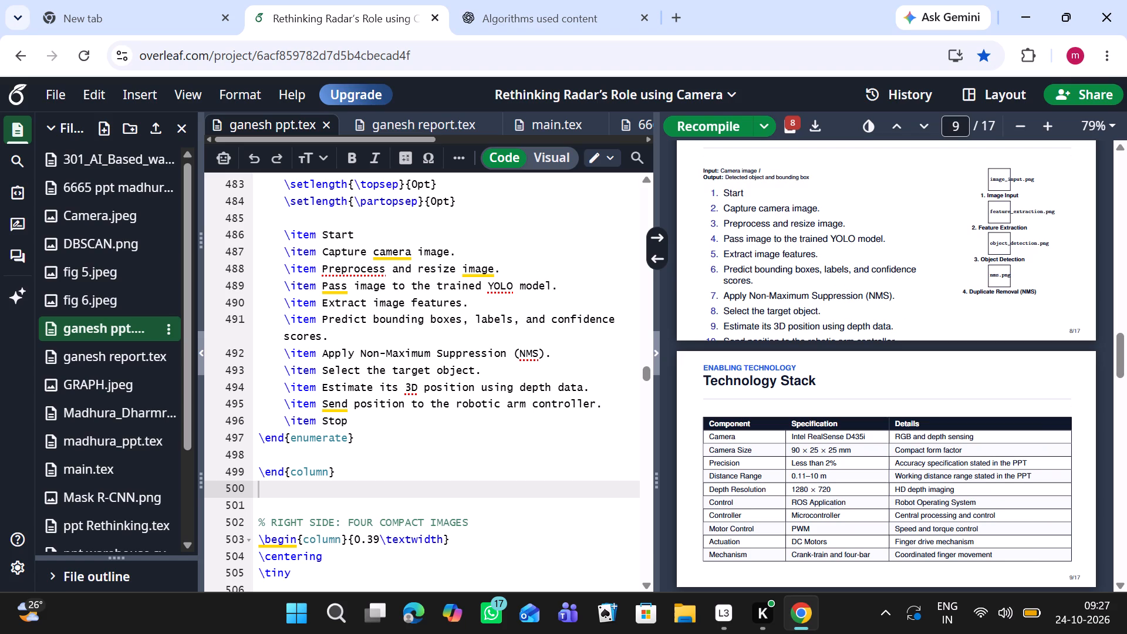
# Set the vertical space before slide 8's numbered algorithm list to 0.01cm and recompile the presentation.
pyautogui.click(491, 363)
pyautogui.scroll(-1, 491, 363)
pyautogui.scroll(2, 491, 363)
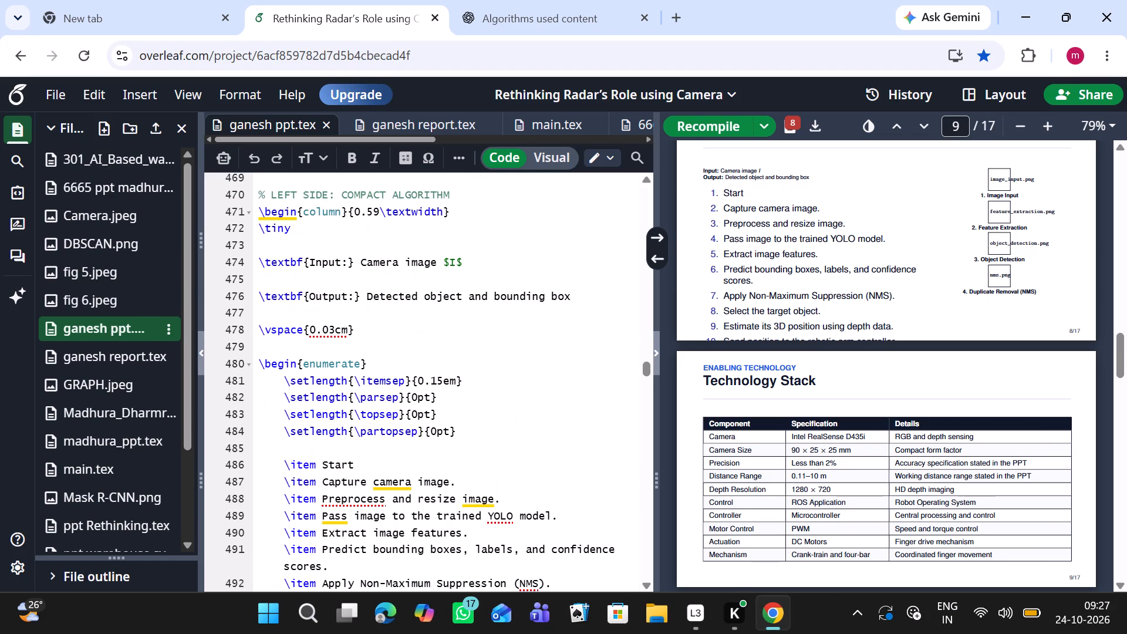
pyautogui.click(335, 328)
pyautogui.press('BackSpace')
pyautogui.press('1')
pyautogui.click(688, 130)
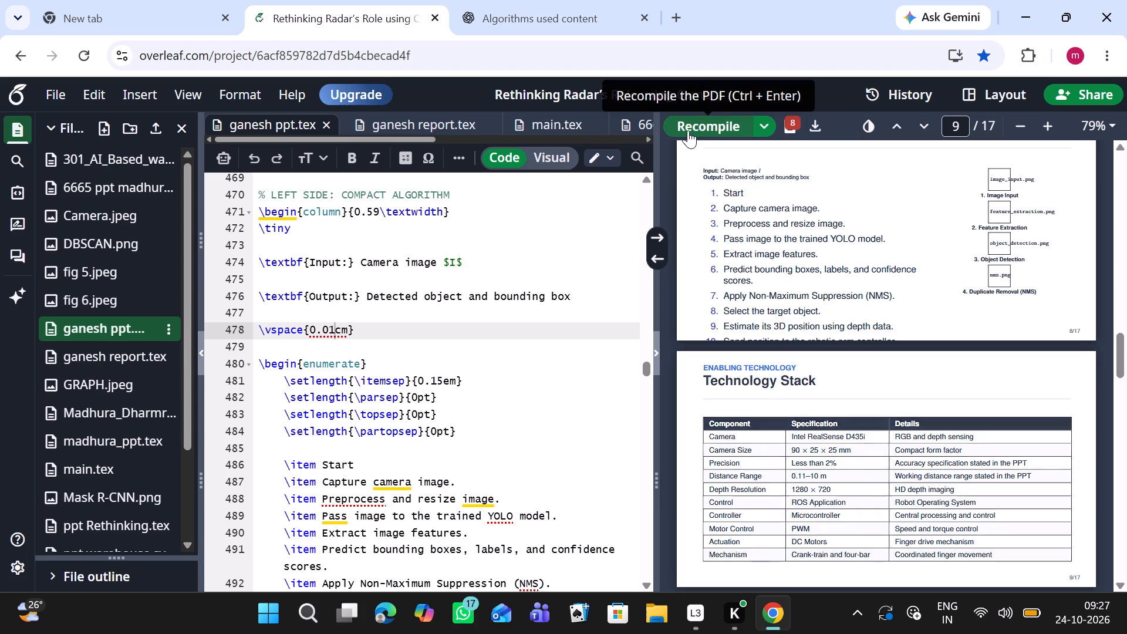
pyautogui.scroll(-1, 816, 280)
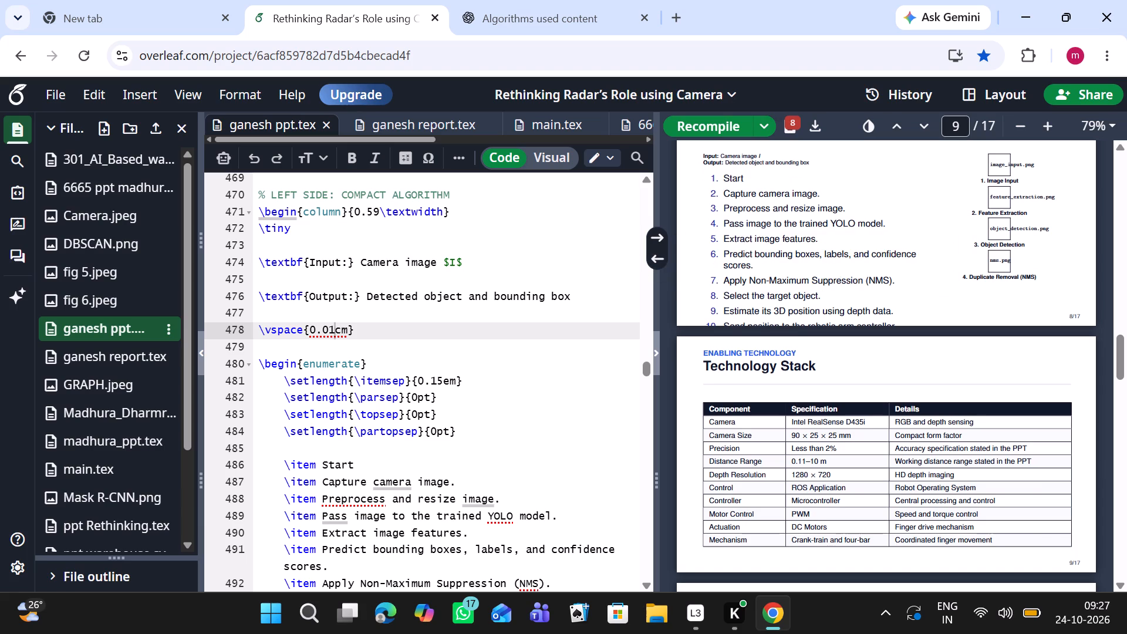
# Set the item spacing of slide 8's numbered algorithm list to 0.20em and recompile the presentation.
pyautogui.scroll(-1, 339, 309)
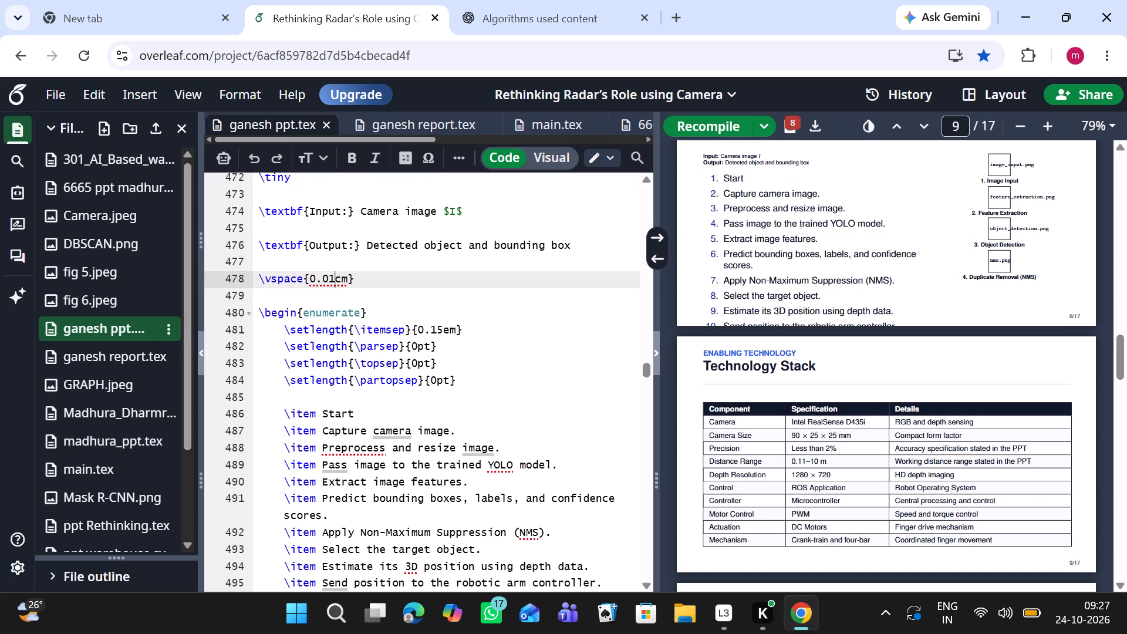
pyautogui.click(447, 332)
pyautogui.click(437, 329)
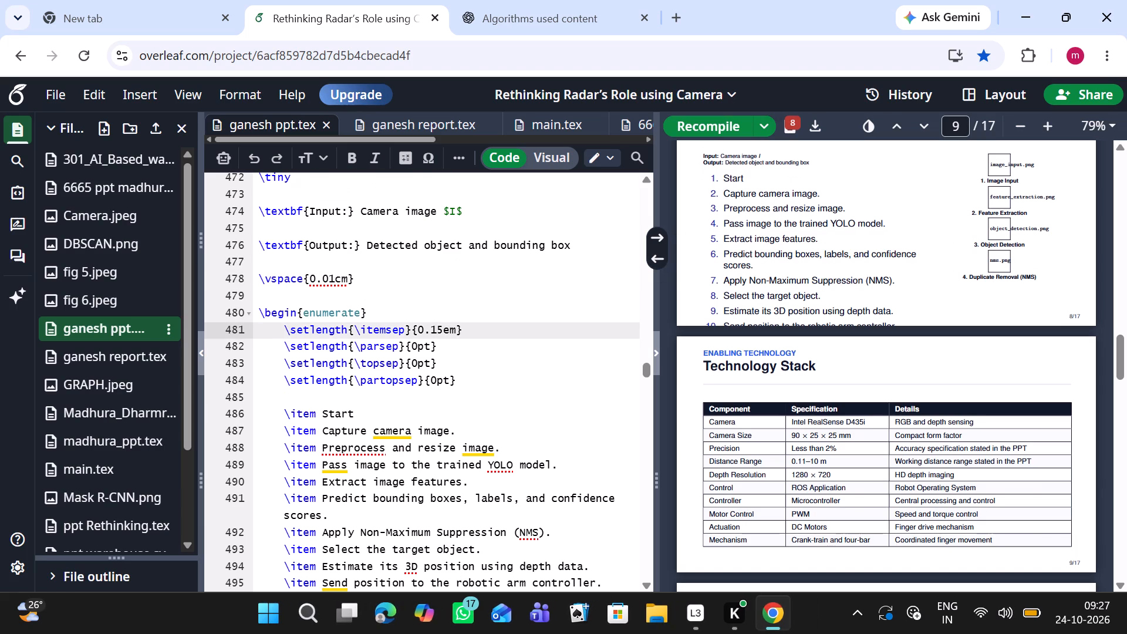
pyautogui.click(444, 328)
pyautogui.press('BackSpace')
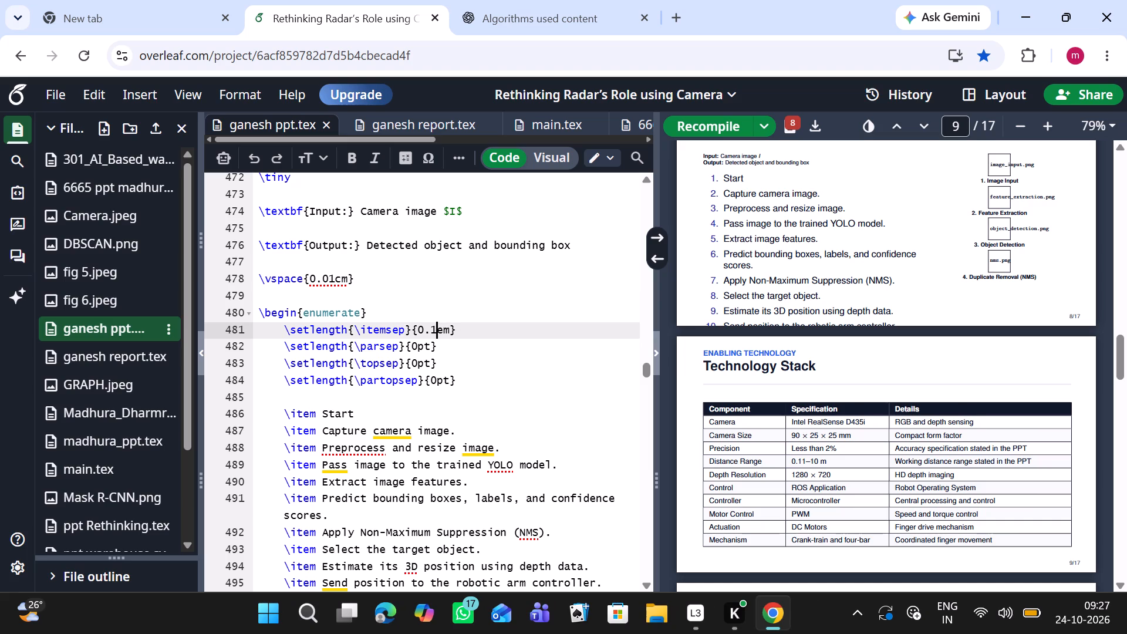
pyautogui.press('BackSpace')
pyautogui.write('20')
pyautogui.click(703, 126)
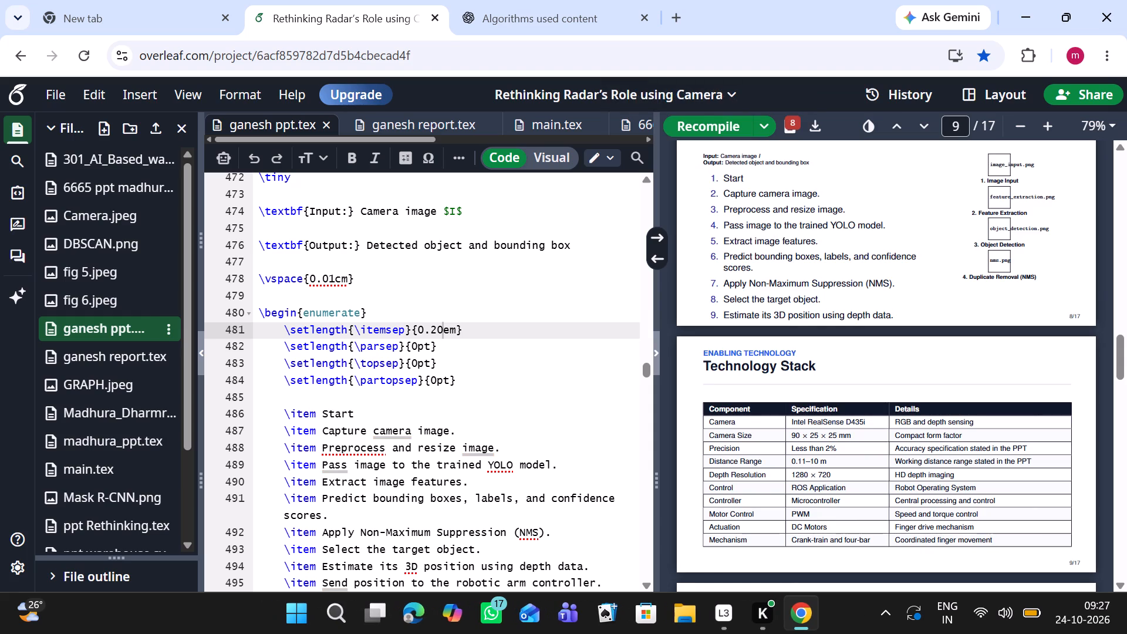
# Examine slide 8's algorithm and image column code alongside the preview of the YOLO slide.
pyautogui.click(443, 329)
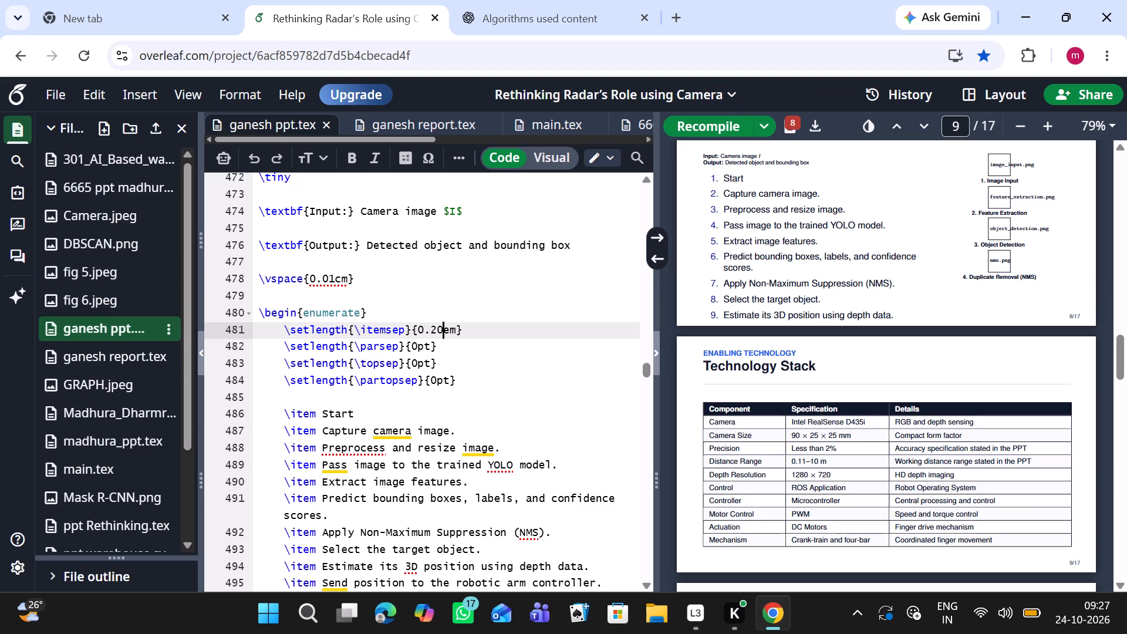
pyautogui.scroll(-5, 443, 329)
pyautogui.scroll(1, 443, 329)
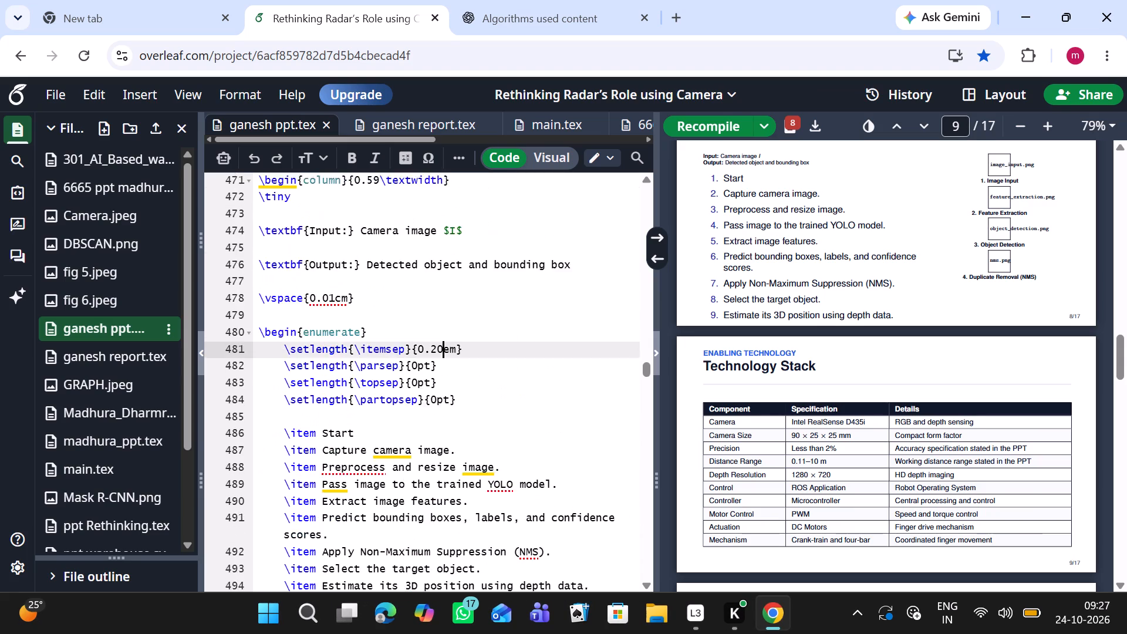
pyautogui.scroll(2, 443, 329)
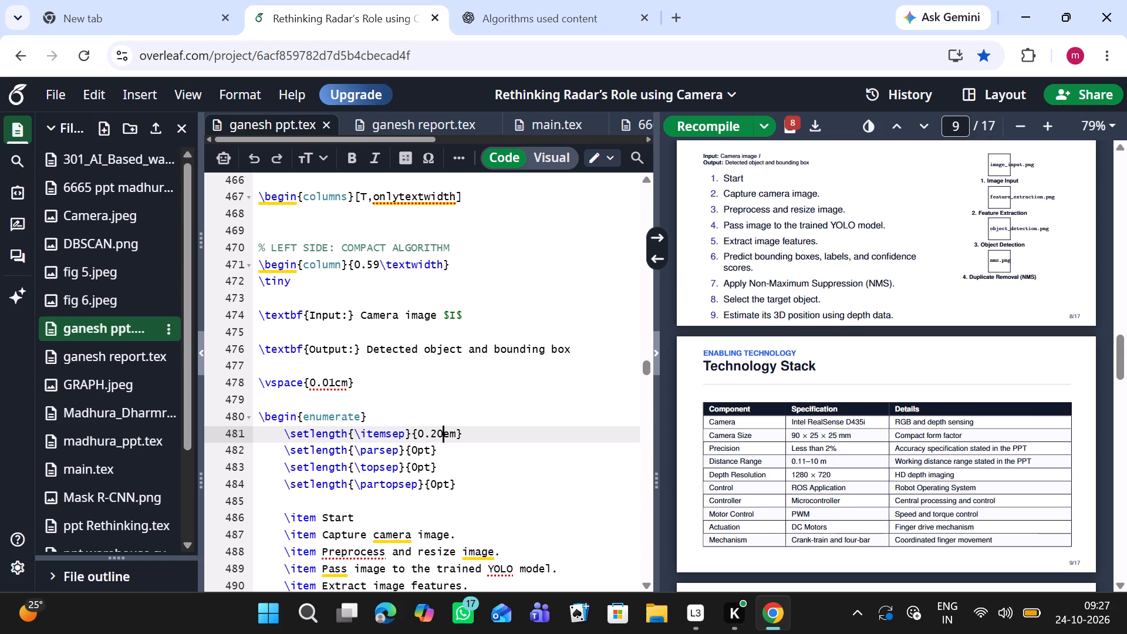
pyautogui.scroll(1, 374, 265)
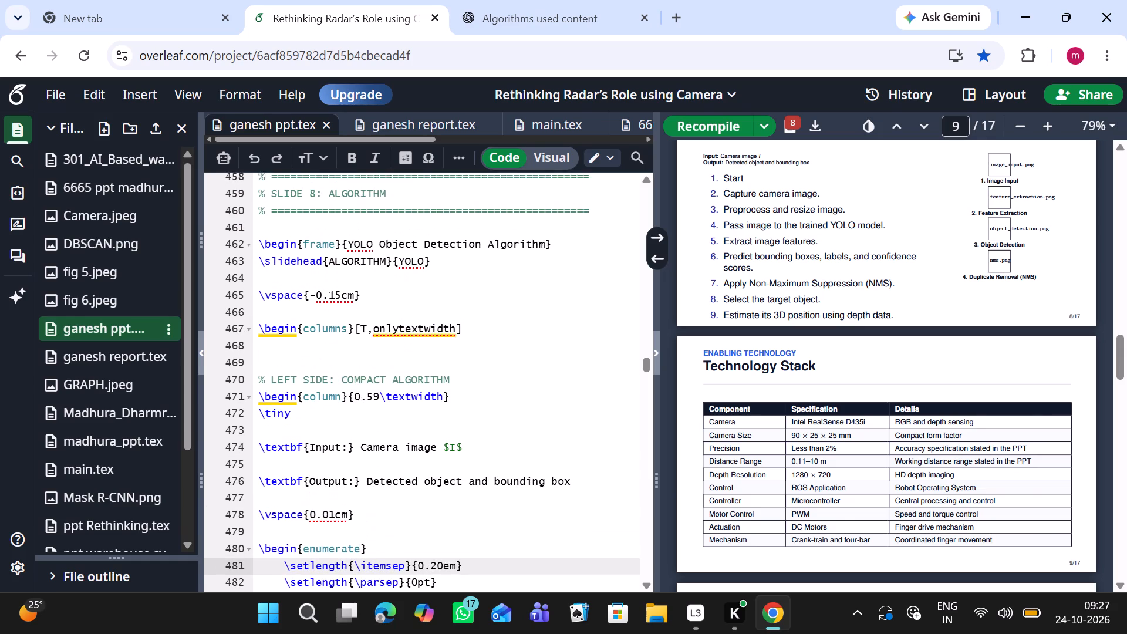
pyautogui.scroll(-2, 374, 265)
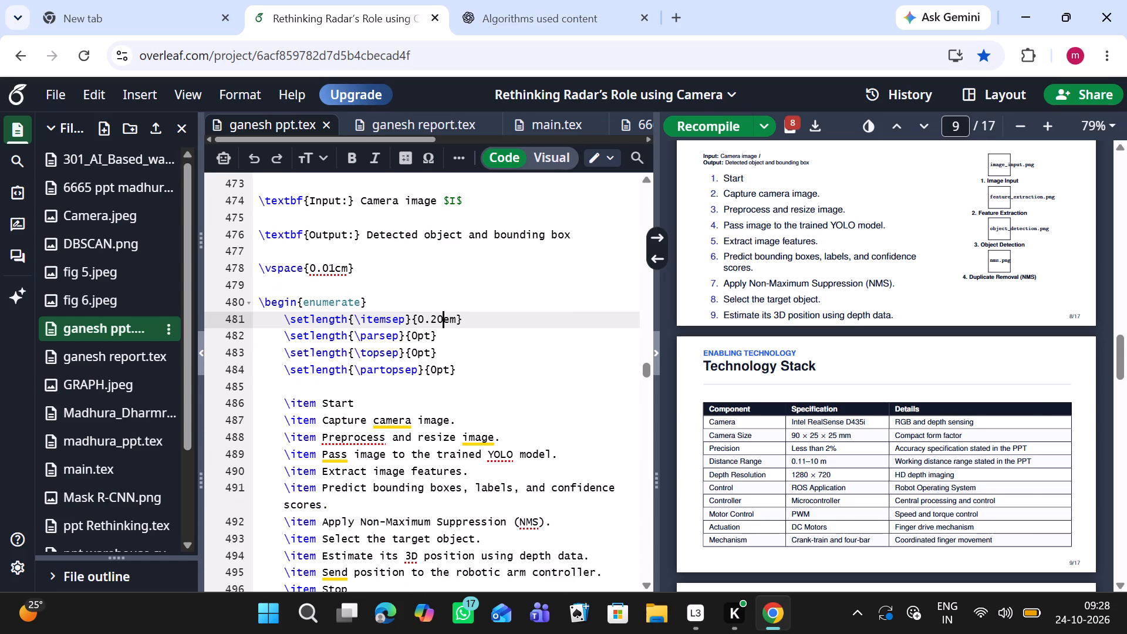
pyautogui.scroll(1, 830, 215)
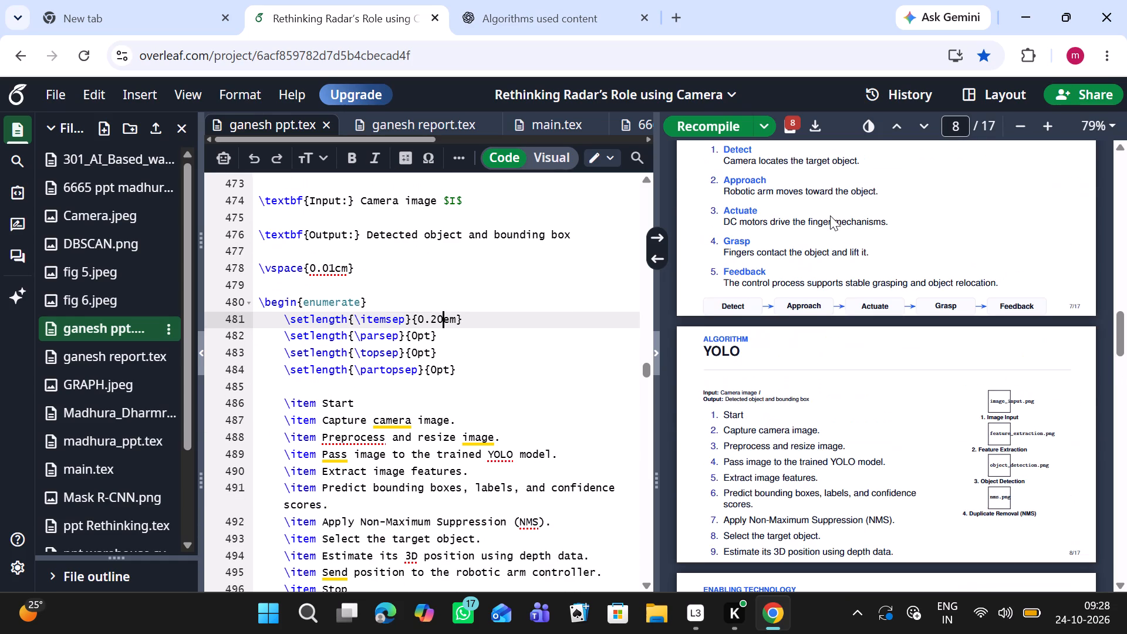
pyautogui.scroll(1, 830, 215)
pyautogui.scroll(-2, 440, 329)
pyautogui.click(389, 304)
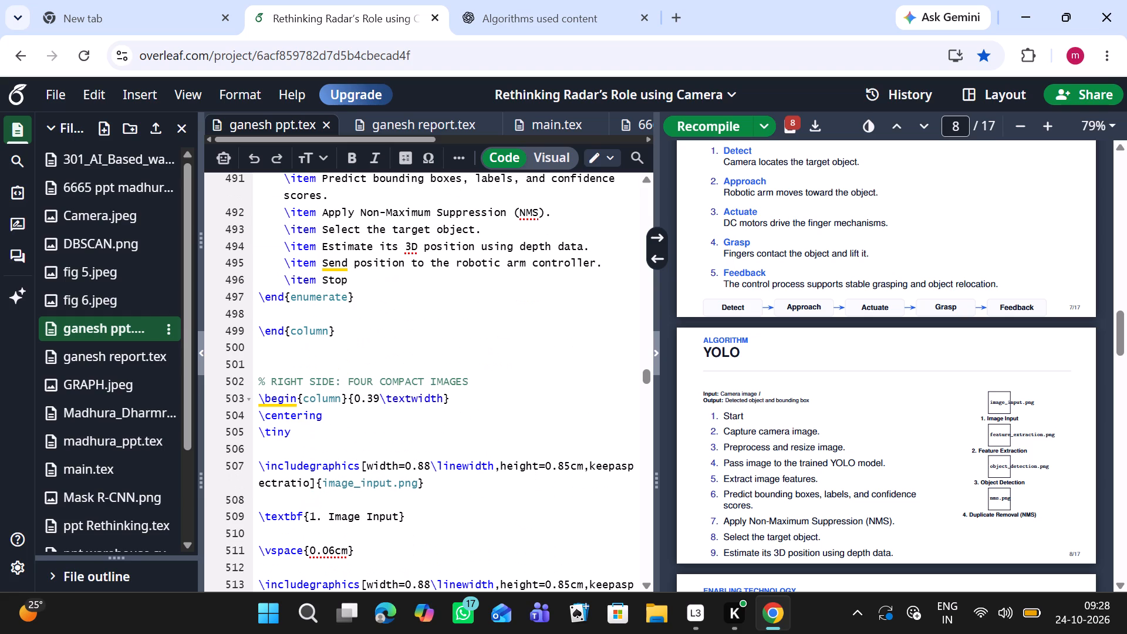
pyautogui.click(399, 268)
pyautogui.scroll(-1, 765, 319)
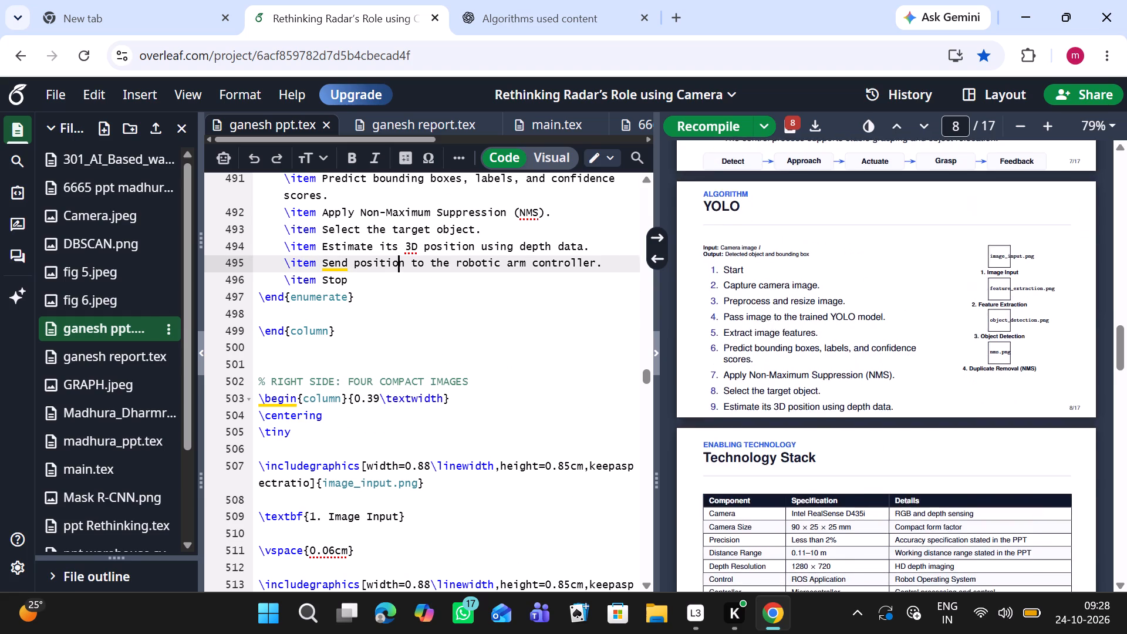
pyautogui.scroll(-1, 765, 319)
pyautogui.scroll(1, 478, 274)
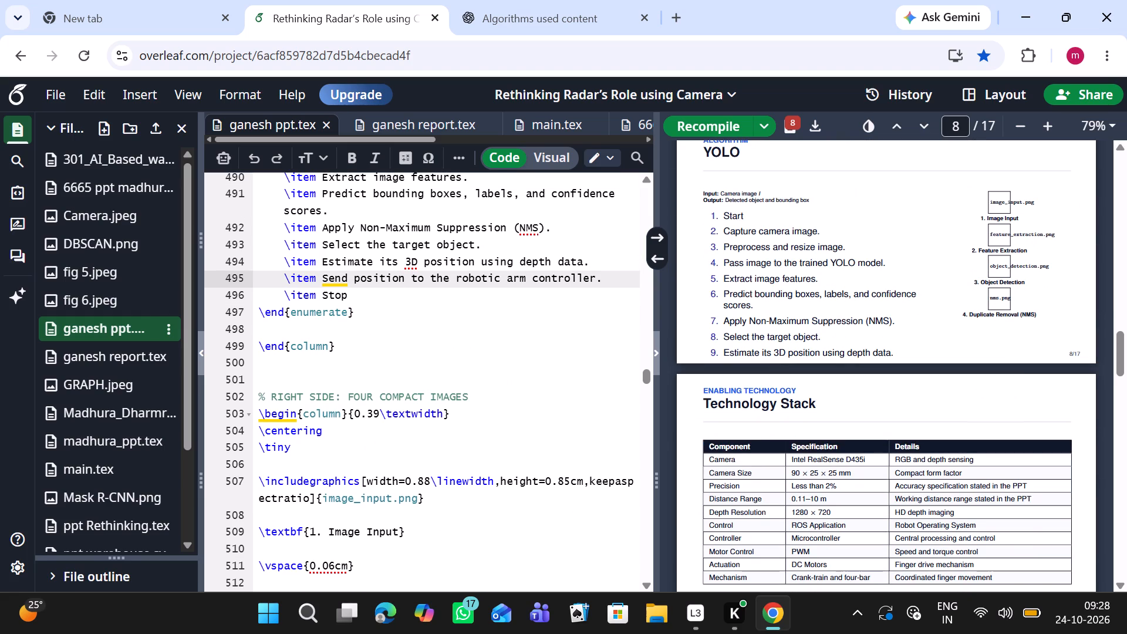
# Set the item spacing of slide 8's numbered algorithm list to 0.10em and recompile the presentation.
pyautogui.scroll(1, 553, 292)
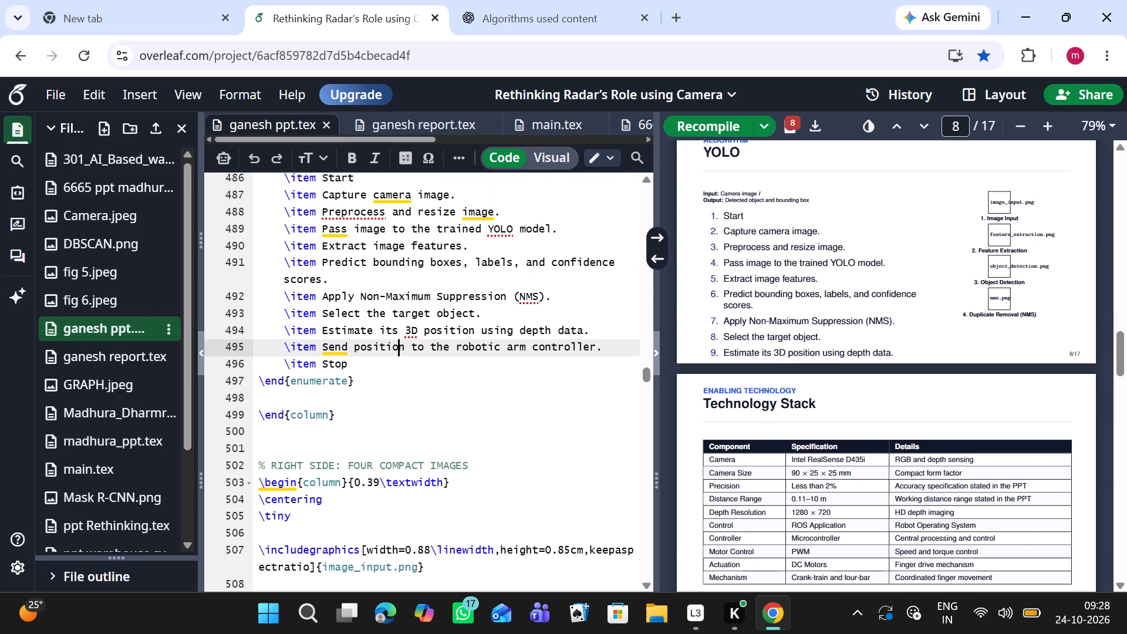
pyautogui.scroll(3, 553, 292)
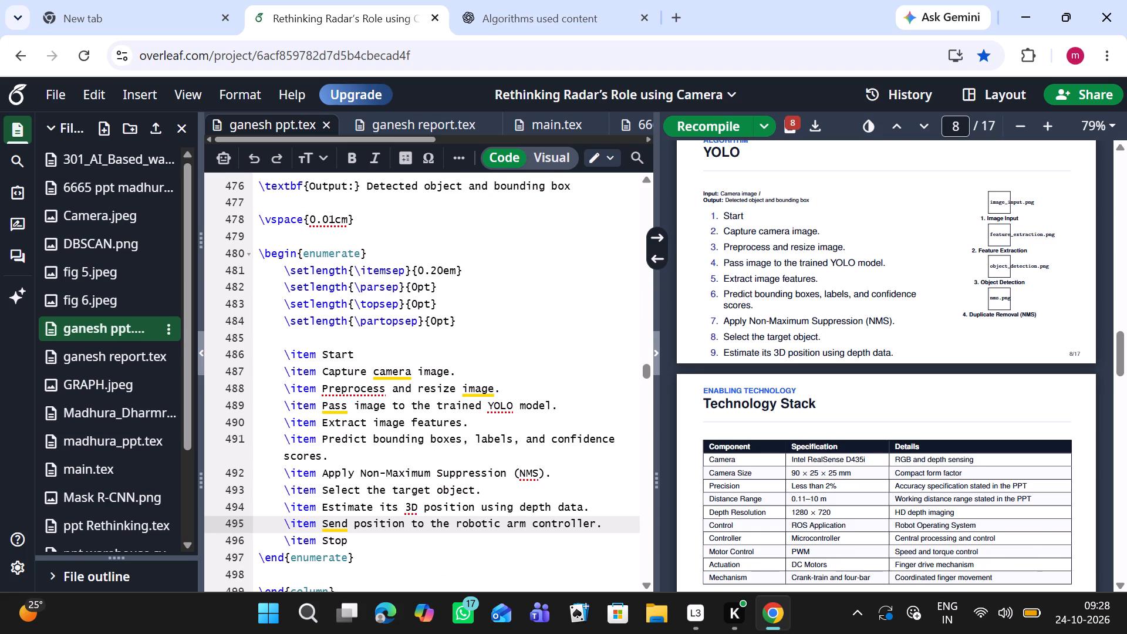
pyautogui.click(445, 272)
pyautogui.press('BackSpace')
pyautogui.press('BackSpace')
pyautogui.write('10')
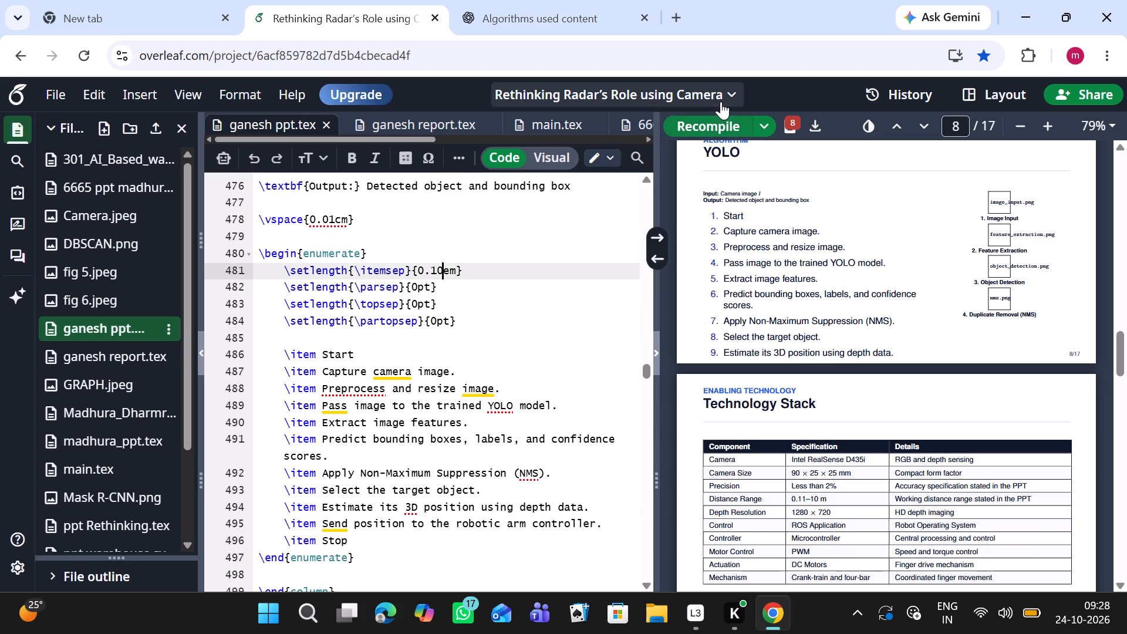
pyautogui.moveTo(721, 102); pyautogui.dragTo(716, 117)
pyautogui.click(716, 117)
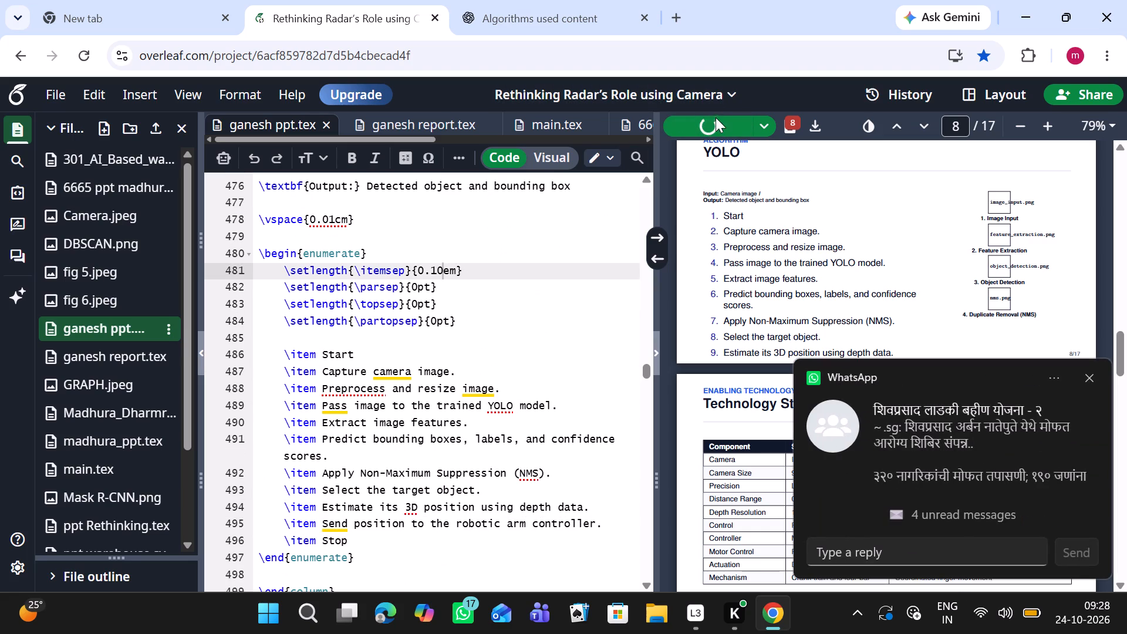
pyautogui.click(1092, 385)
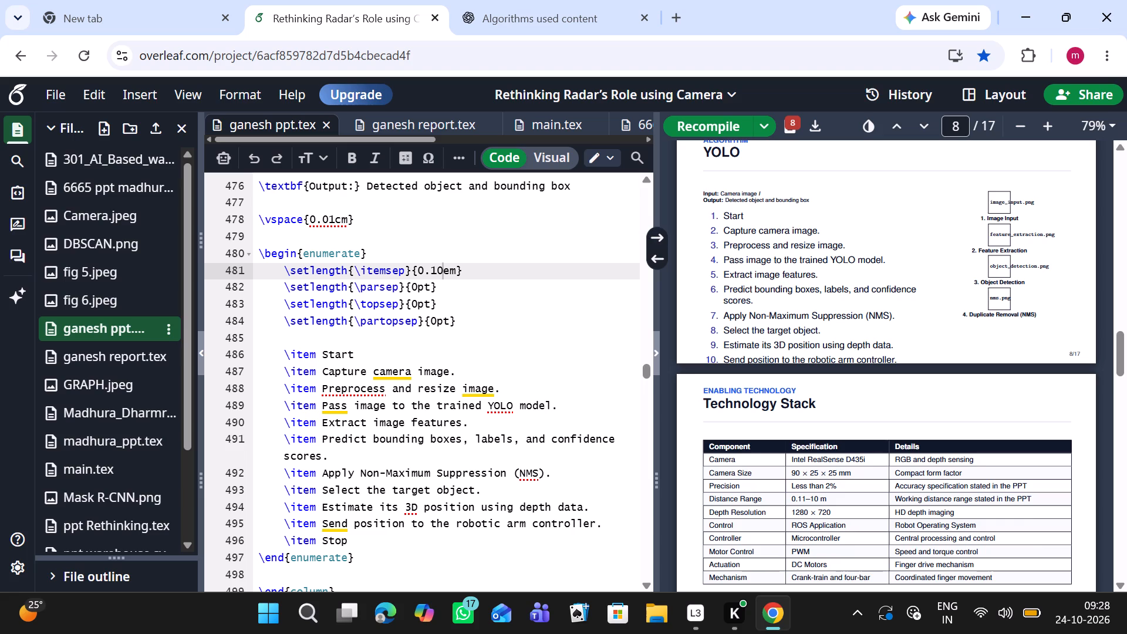
# Set the item spacing of slide 8's numbered algorithm list to 0.8em and recompile the presentation.
pyautogui.press('BackSpace')
pyautogui.click(444, 274)
pyautogui.press('BackSpace')
pyautogui.press('BackSpace')
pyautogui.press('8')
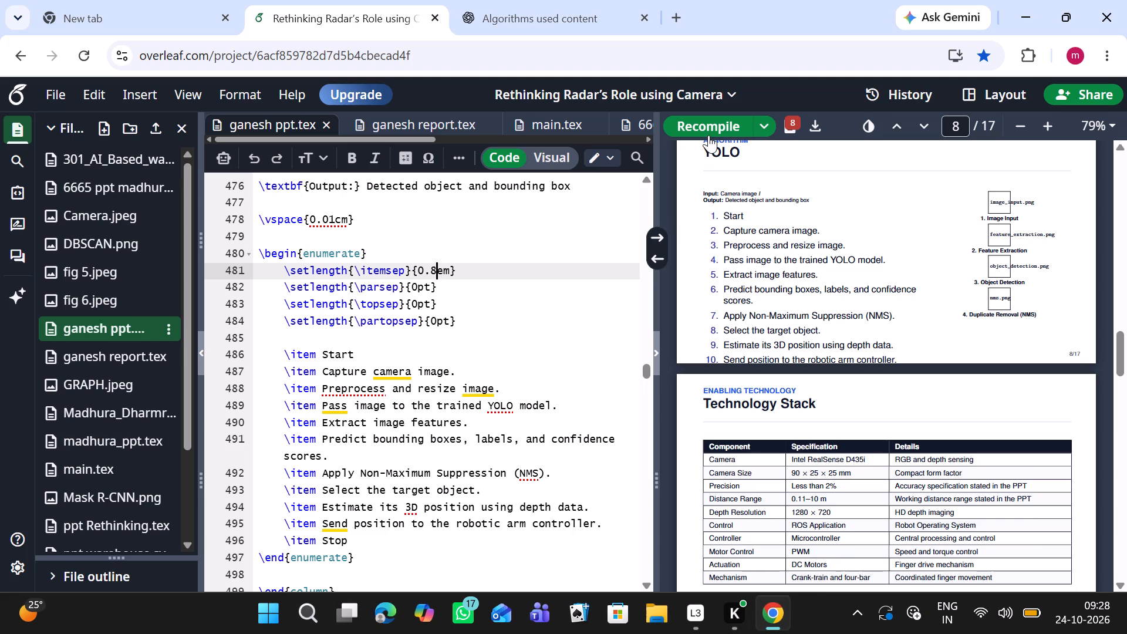
pyautogui.click(708, 120)
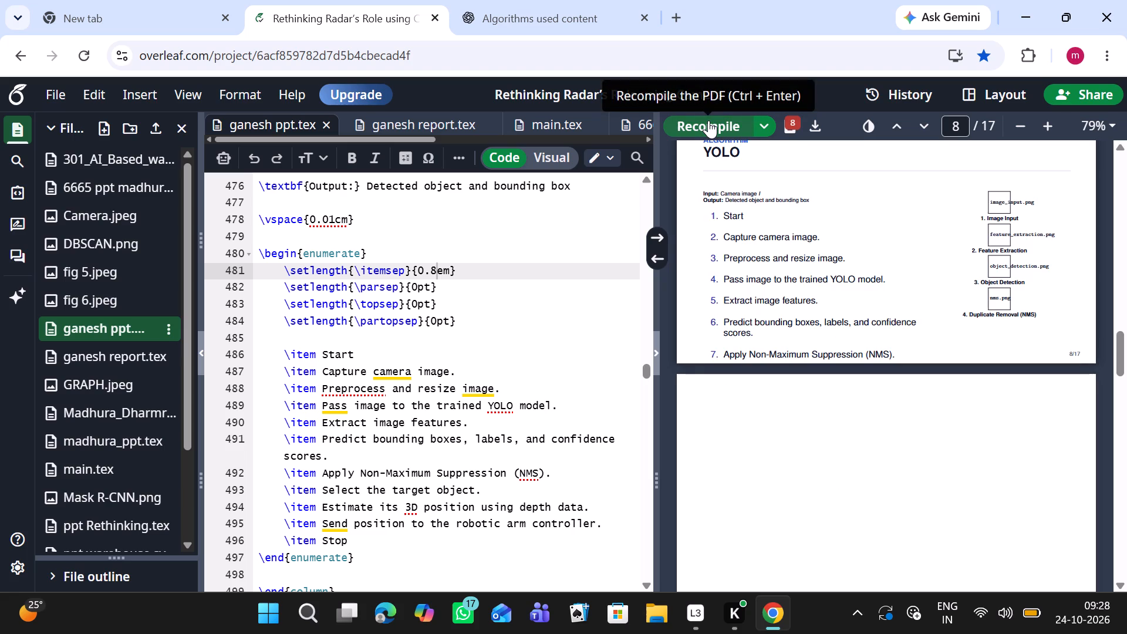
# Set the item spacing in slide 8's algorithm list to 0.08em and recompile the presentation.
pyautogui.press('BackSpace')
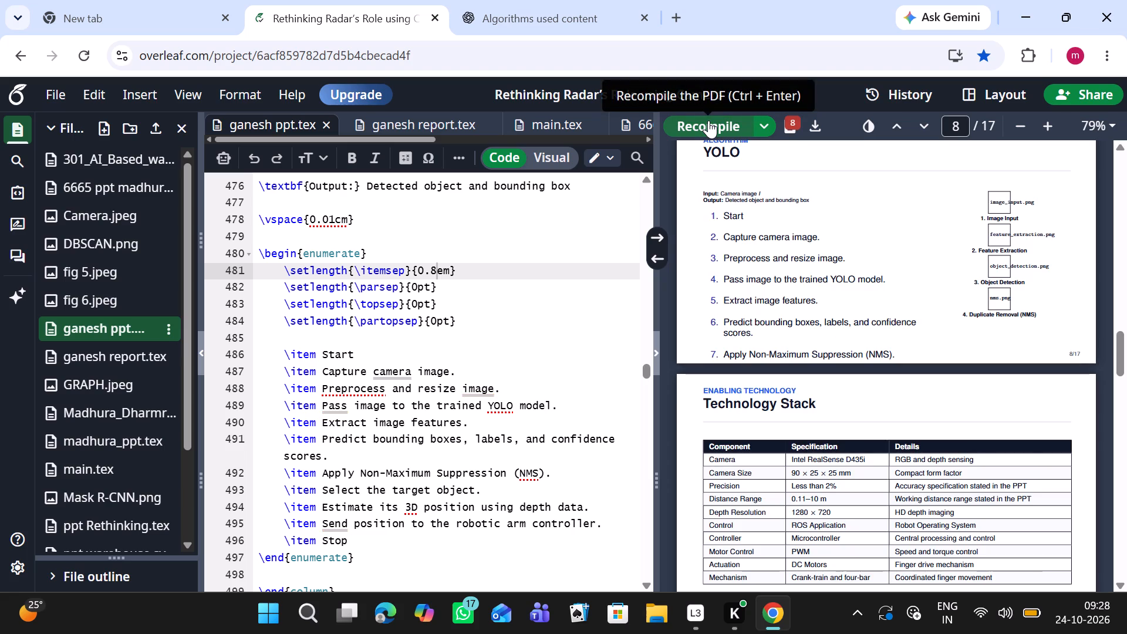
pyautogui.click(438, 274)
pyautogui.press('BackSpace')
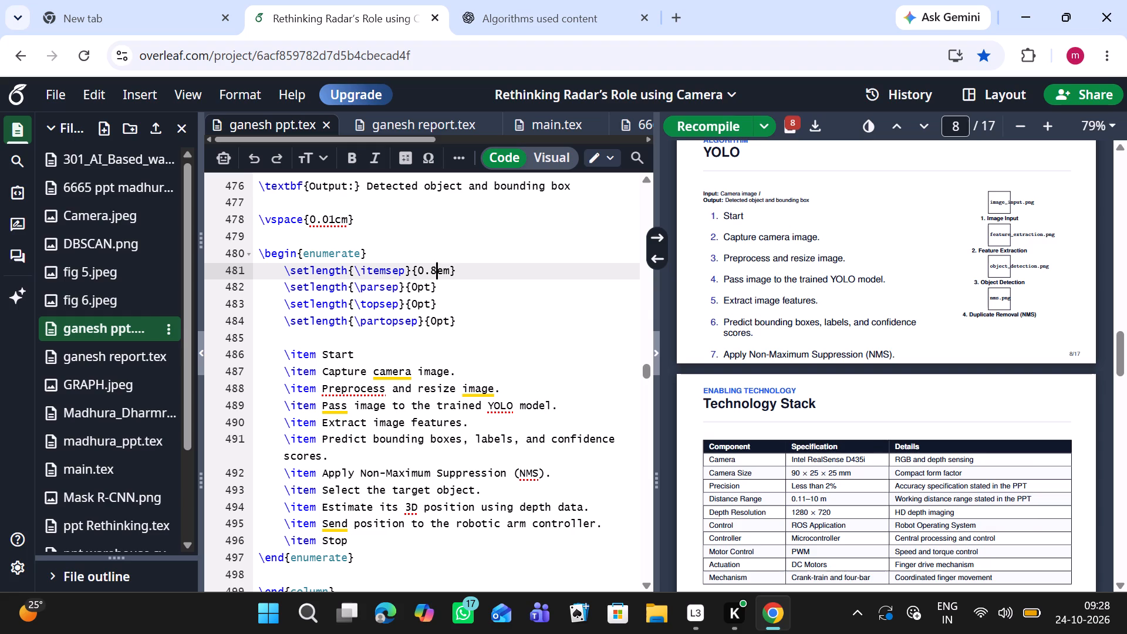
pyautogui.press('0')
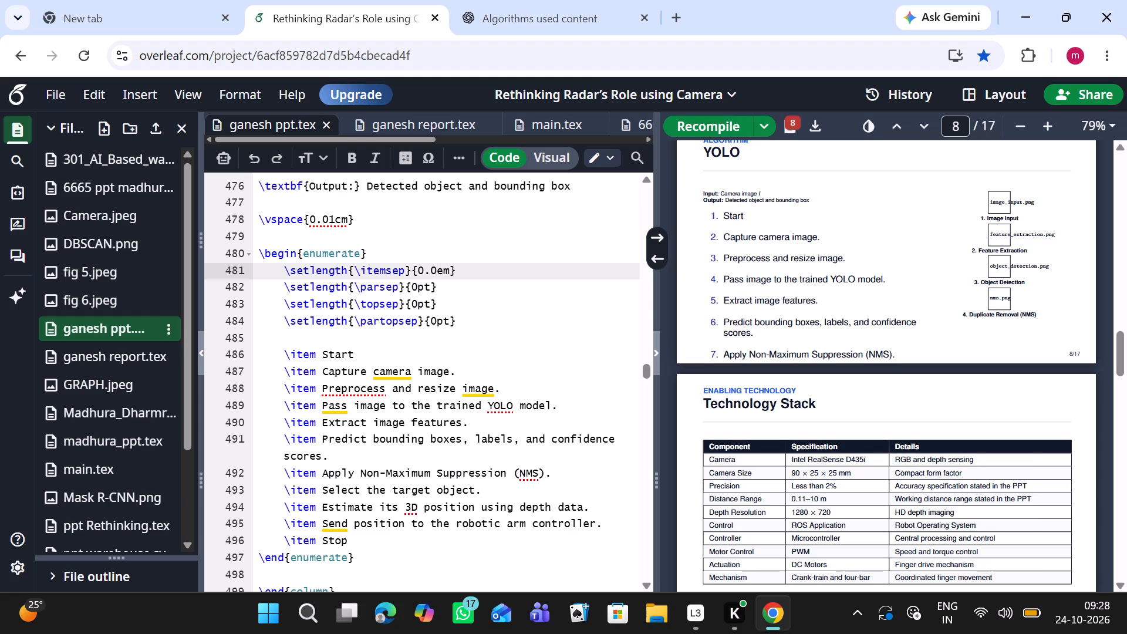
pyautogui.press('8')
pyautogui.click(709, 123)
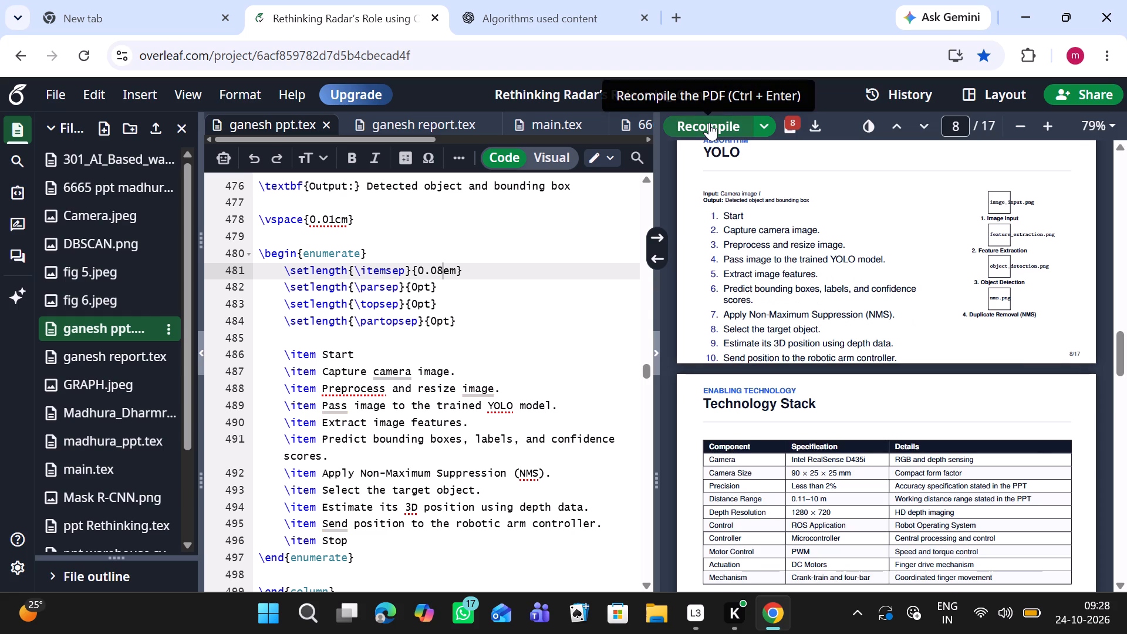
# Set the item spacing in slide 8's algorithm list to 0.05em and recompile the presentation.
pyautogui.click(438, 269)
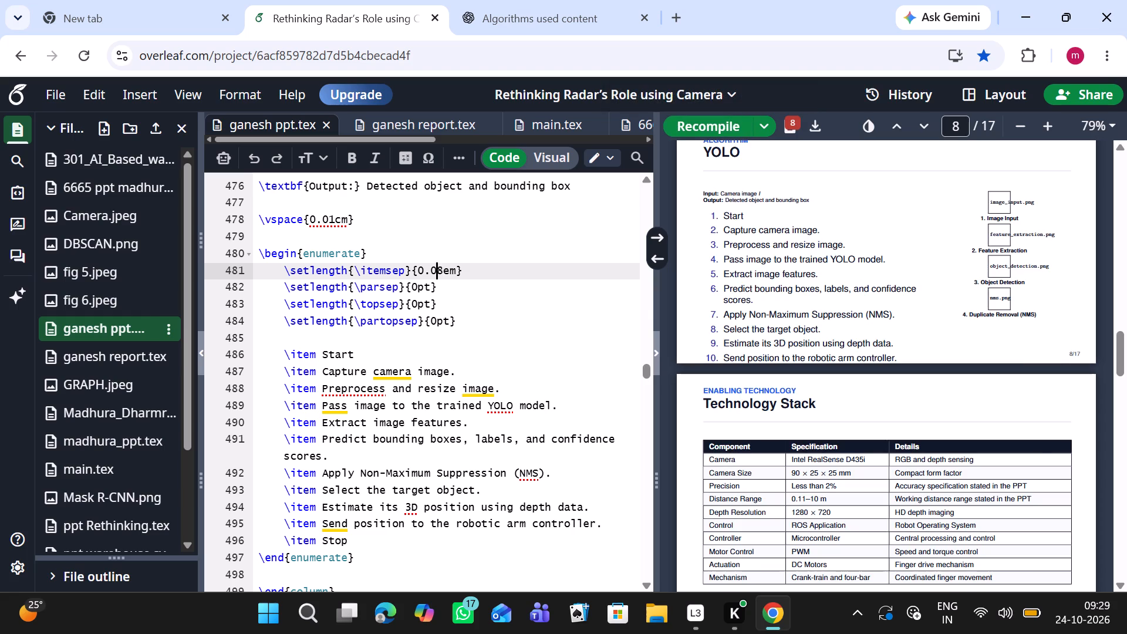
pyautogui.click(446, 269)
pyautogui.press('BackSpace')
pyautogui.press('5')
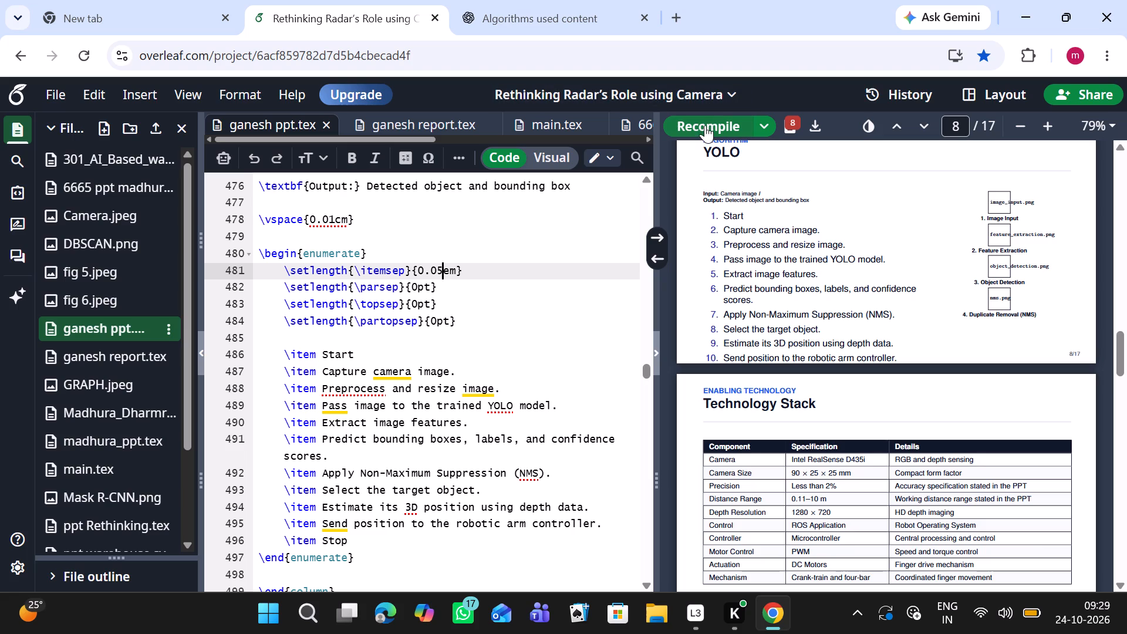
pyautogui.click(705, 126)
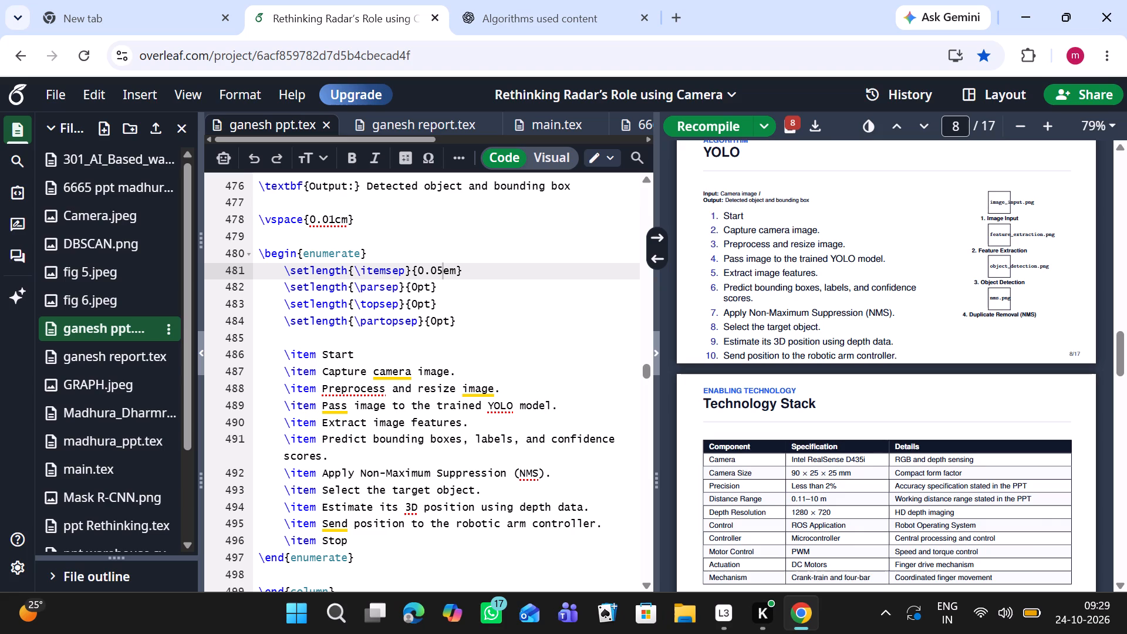
# Set the item spacing in slide 8's algorithm list to 0.03em and recompile the presentation.
pyautogui.click(443, 271)
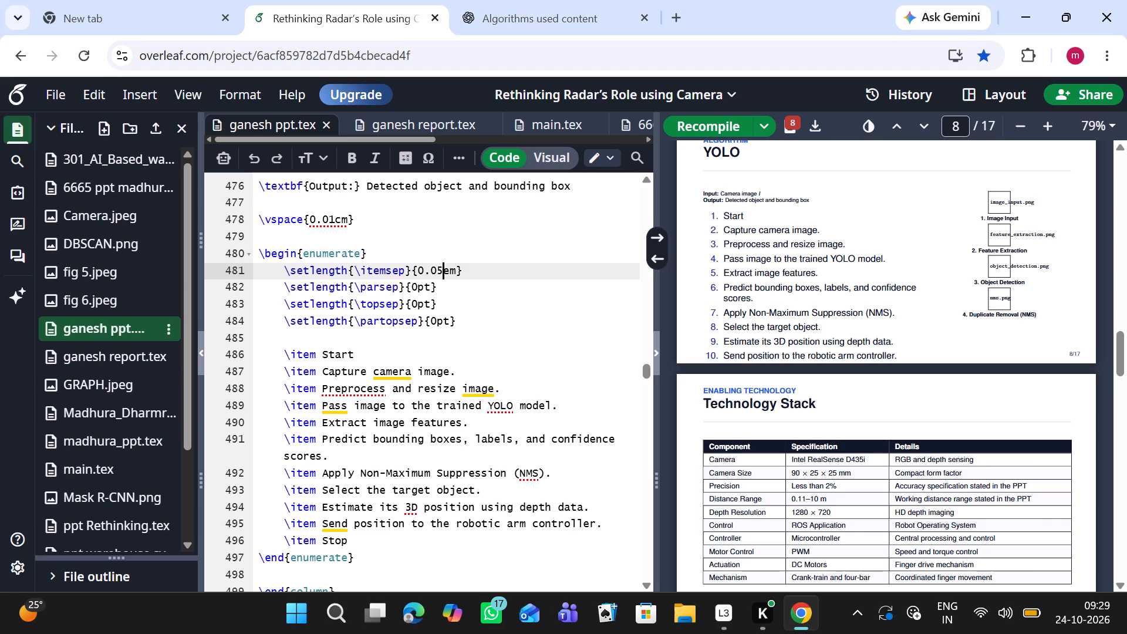
pyautogui.click(441, 271)
pyautogui.click(441, 271)
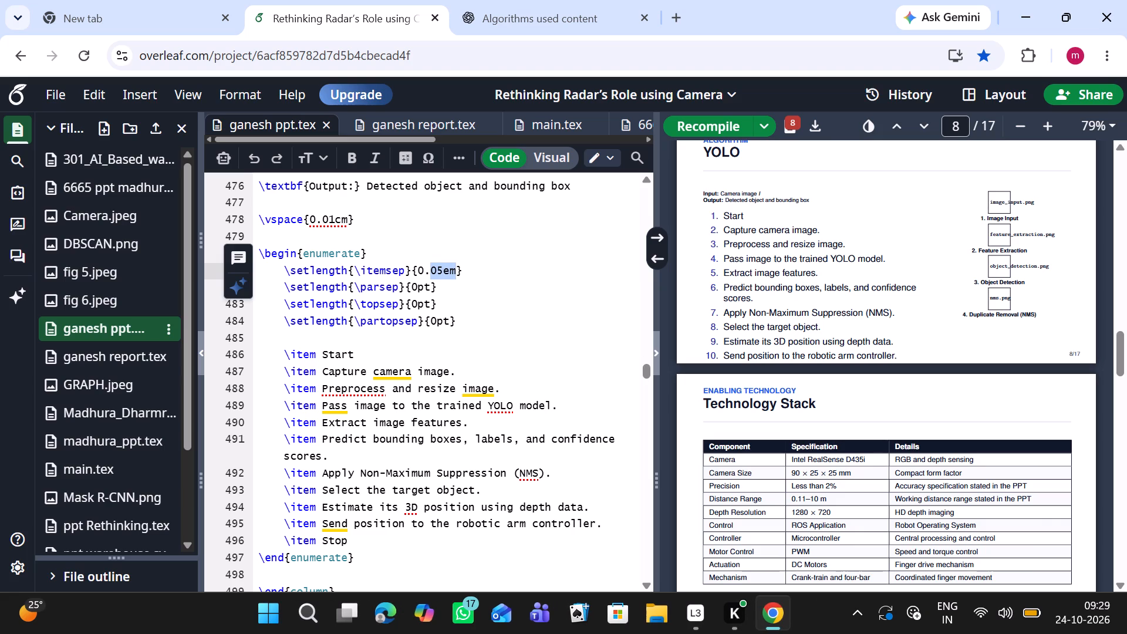
pyautogui.click(441, 257)
pyautogui.click(442, 276)
pyautogui.press('BackSpace')
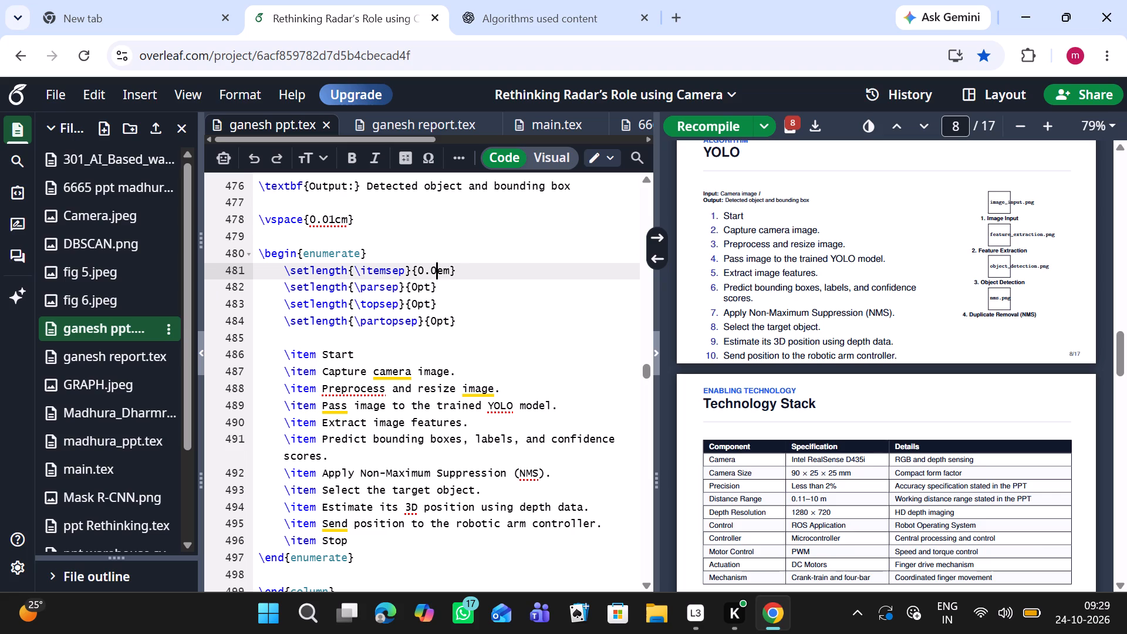
pyautogui.press('3')
pyautogui.click(689, 130)
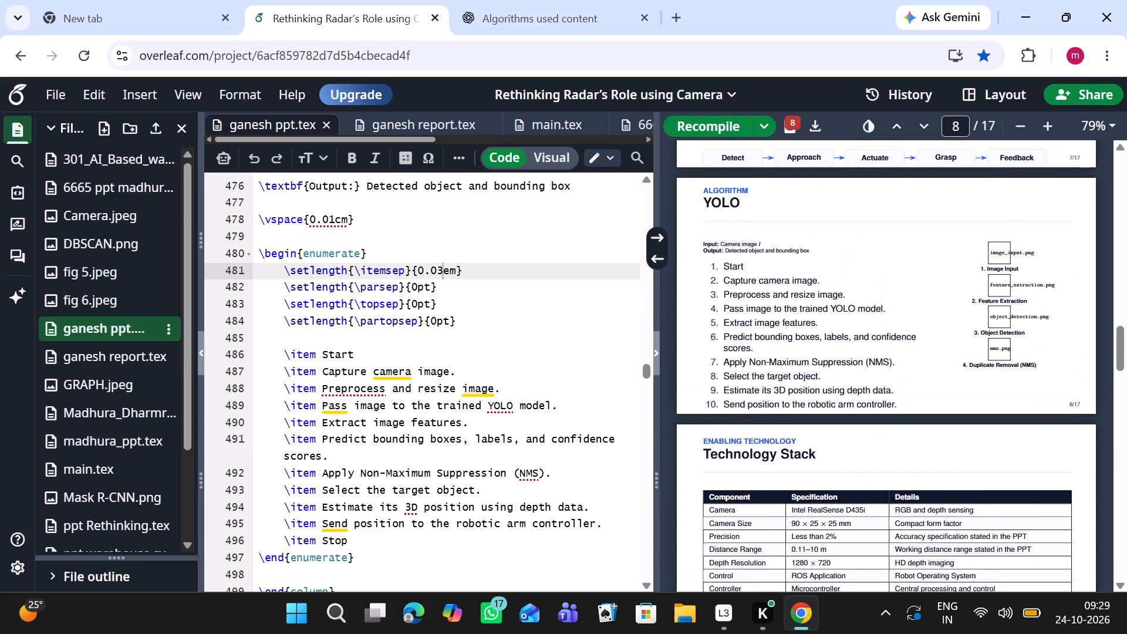
# Examine slide 8's code, from the frame heading through the algorithm list to the image column, for other spacing settings.
pyautogui.moveTo(978, 299); pyautogui.dragTo(111, 558)
pyautogui.click(111, 558)
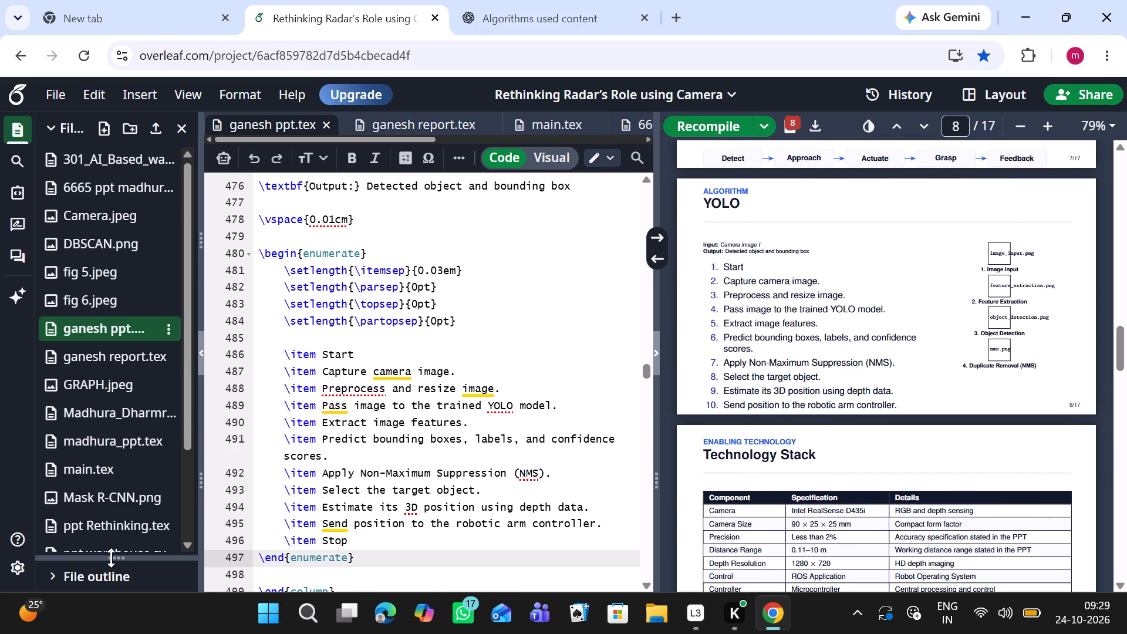
pyautogui.scroll(-3, 315, 545)
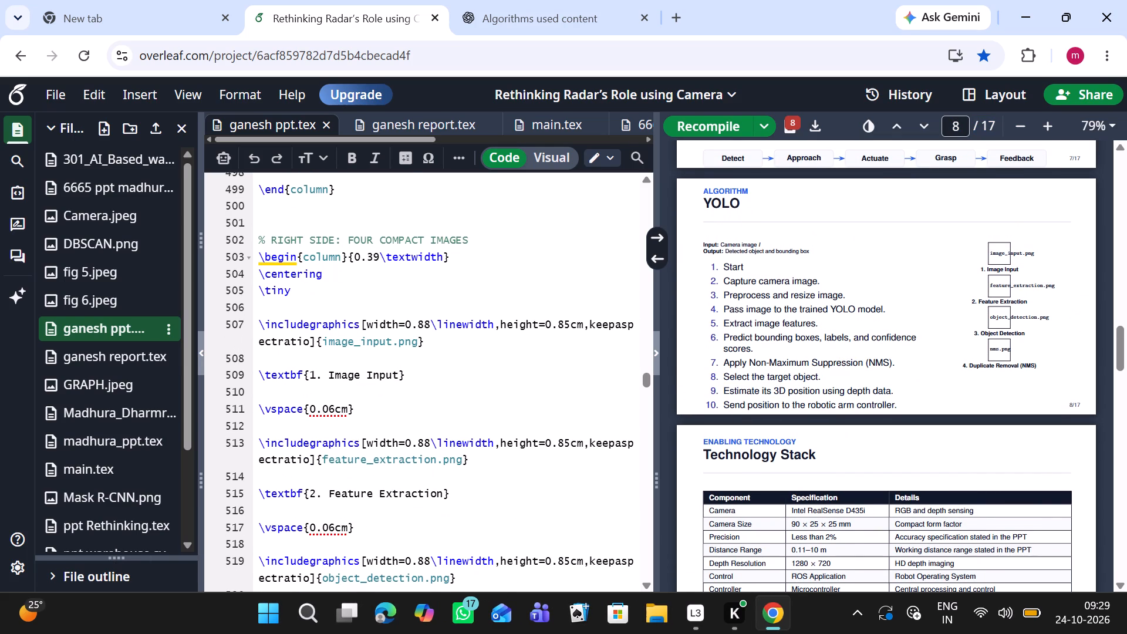
pyautogui.scroll(-1, 305, 535)
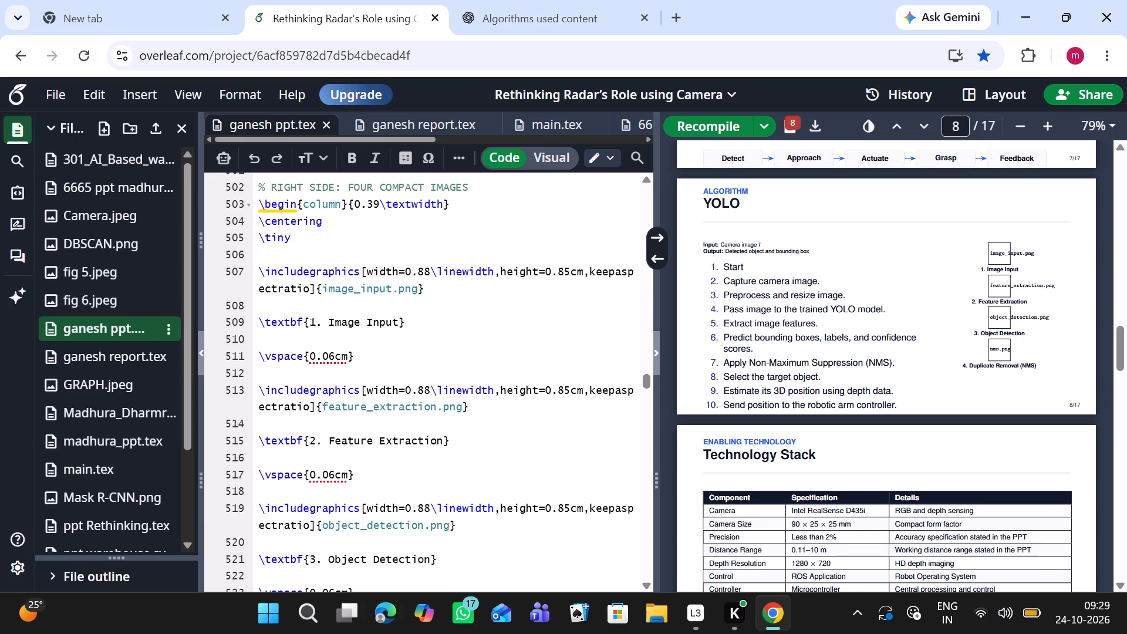
pyautogui.scroll(-1, 445, 425)
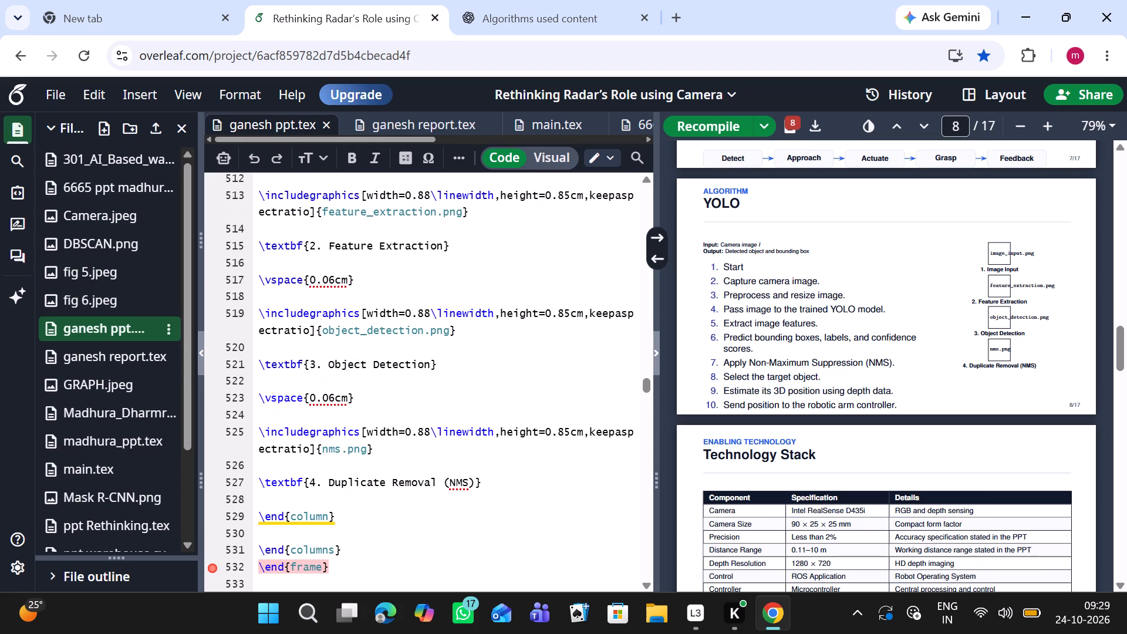
pyautogui.scroll(-2, 445, 425)
pyautogui.scroll(3, 445, 425)
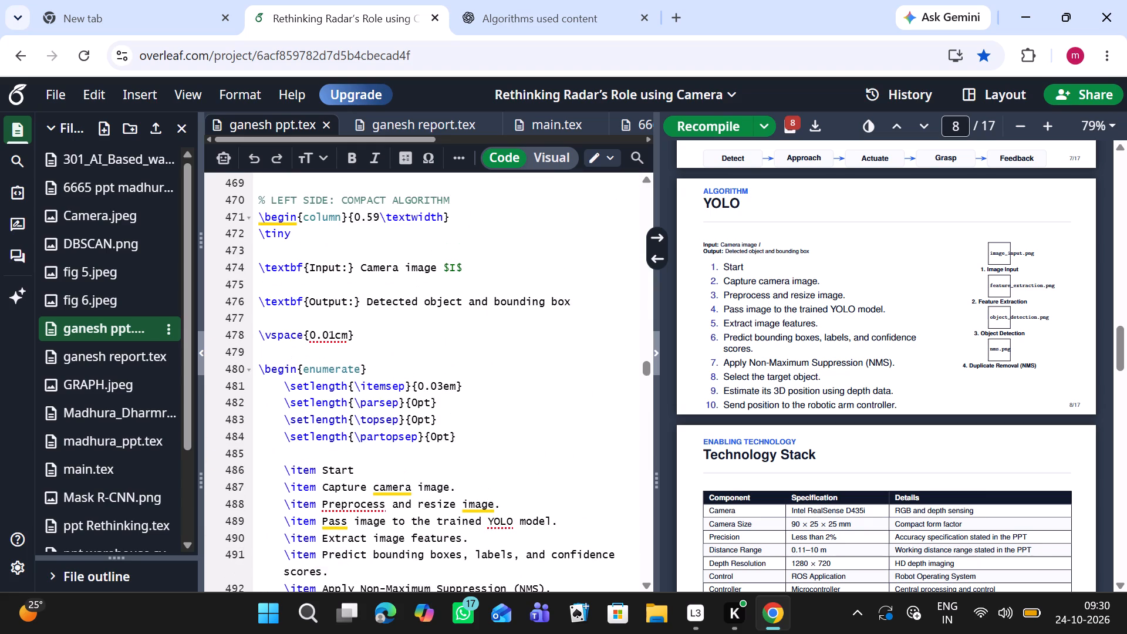
pyautogui.scroll(1, 445, 425)
pyautogui.scroll(-4, 445, 425)
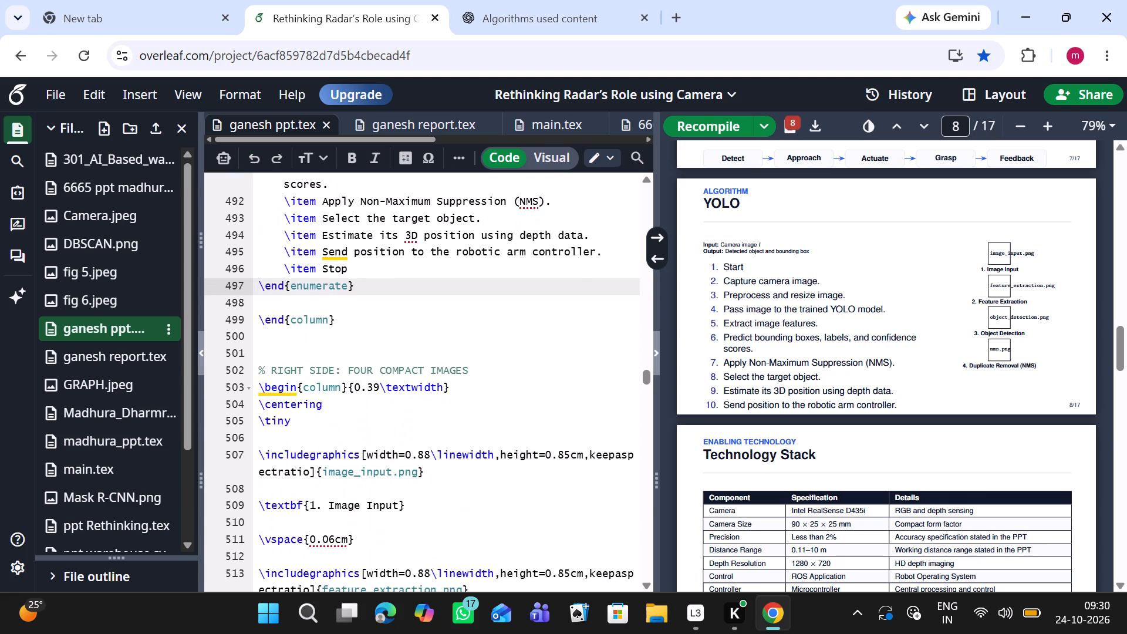
pyautogui.scroll(-1, 445, 425)
pyautogui.scroll(5, 445, 425)
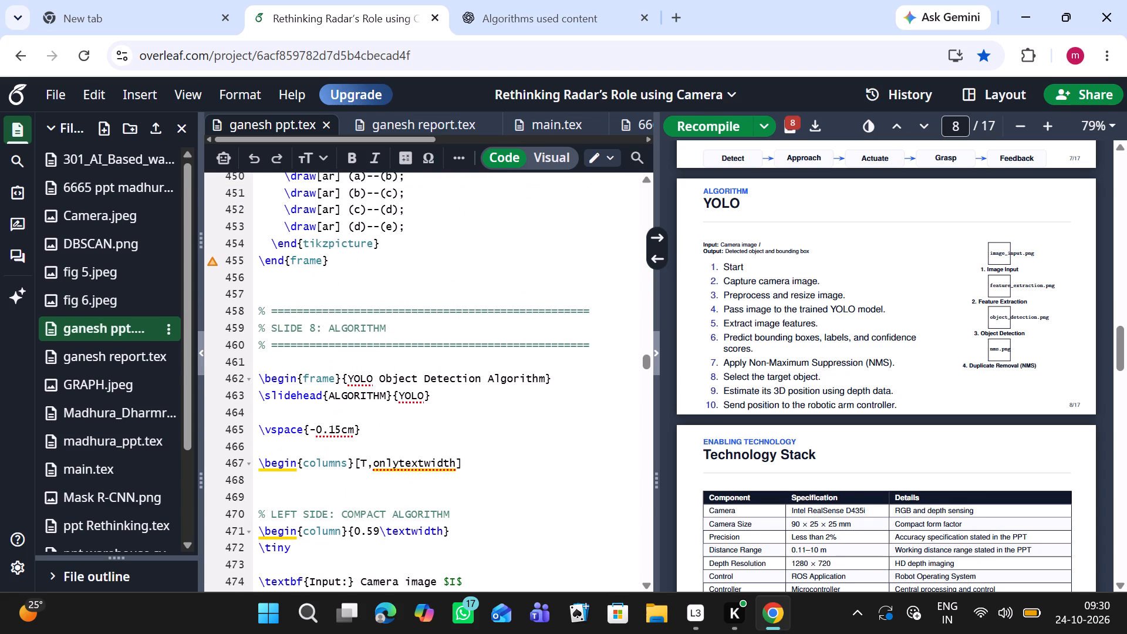
# Set the vertical space below slide 8's "1. Image Input" caption to 0.10cm and recompile the presentation.
pyautogui.scroll(-4, 390, 478)
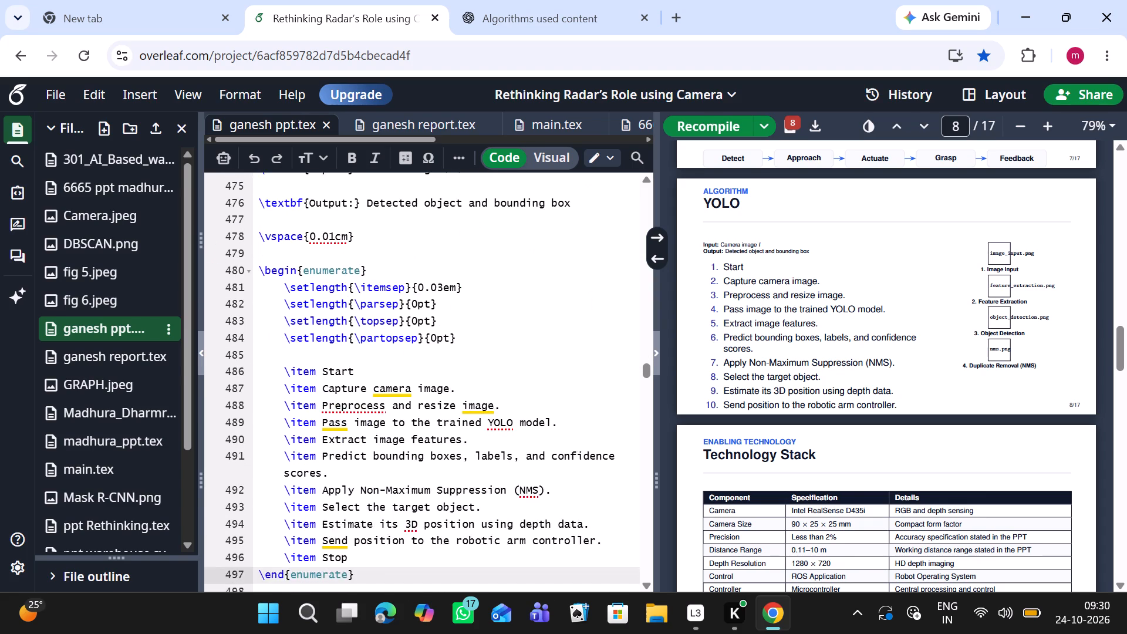
pyautogui.scroll(-2, 390, 478)
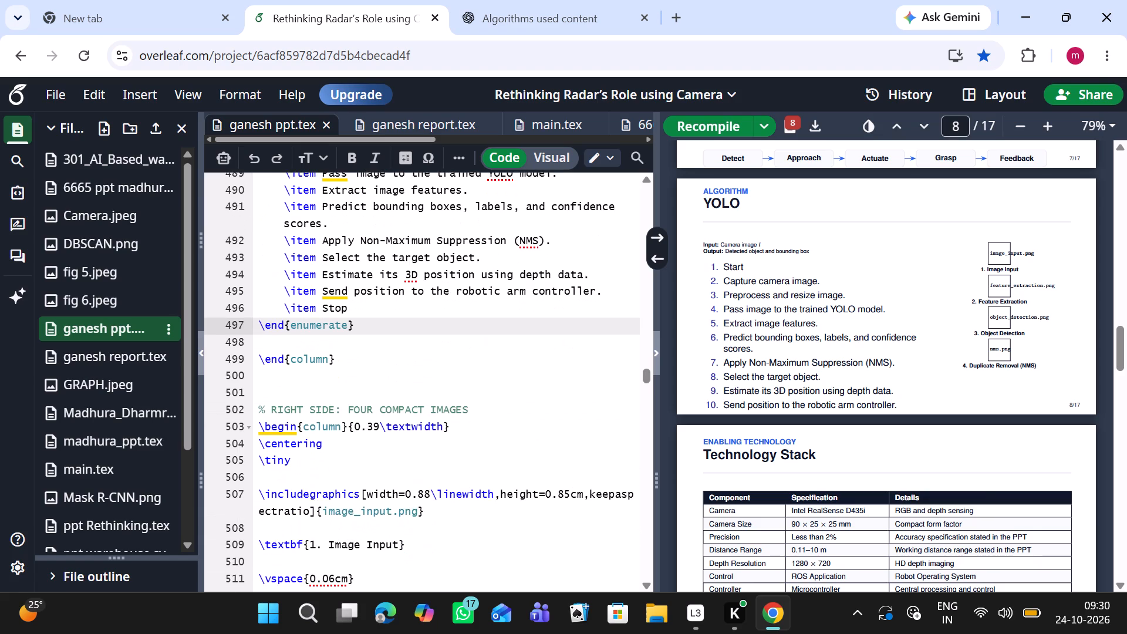
pyautogui.scroll(-2, 396, 325)
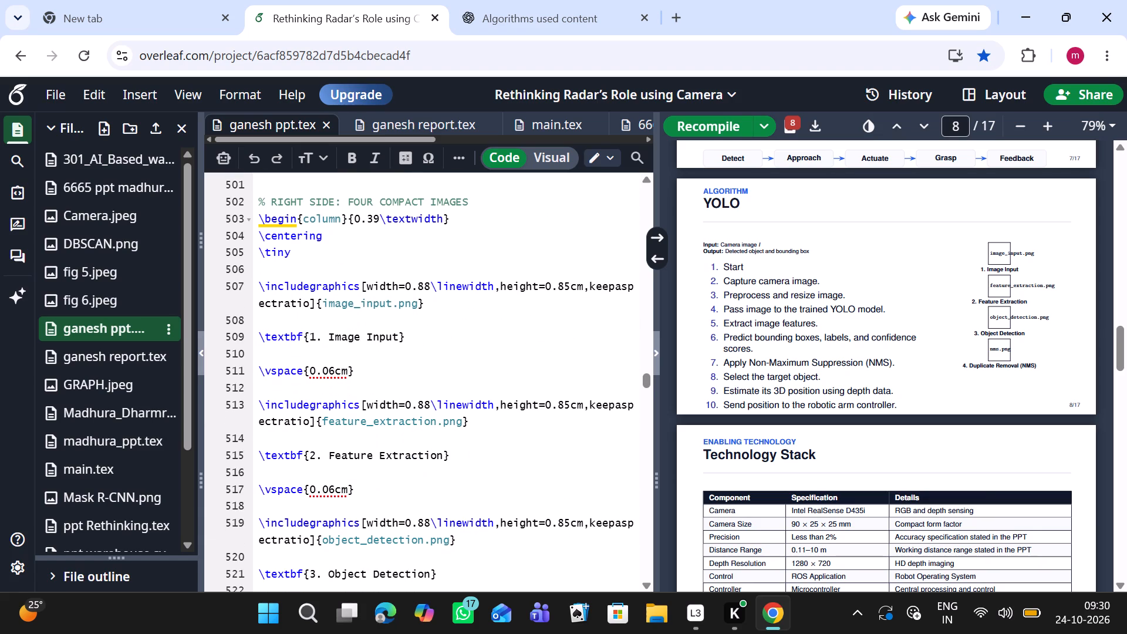
pyautogui.click(332, 375)
pyautogui.press('BackSpace')
pyautogui.press('BackSpace')
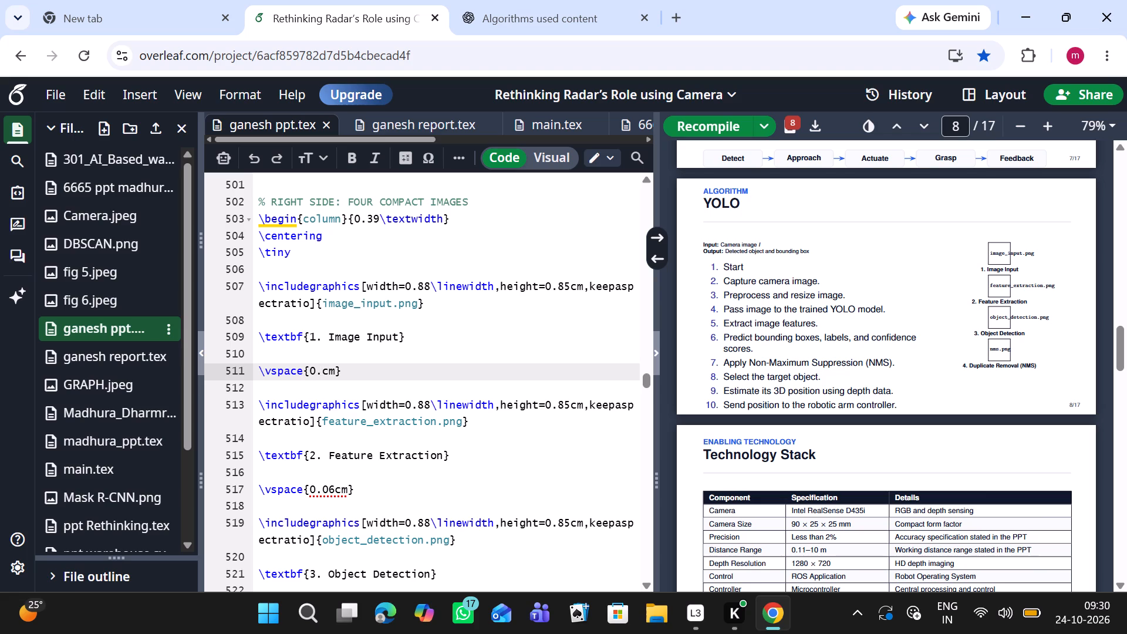
pyautogui.write('10')
pyautogui.click(716, 126)
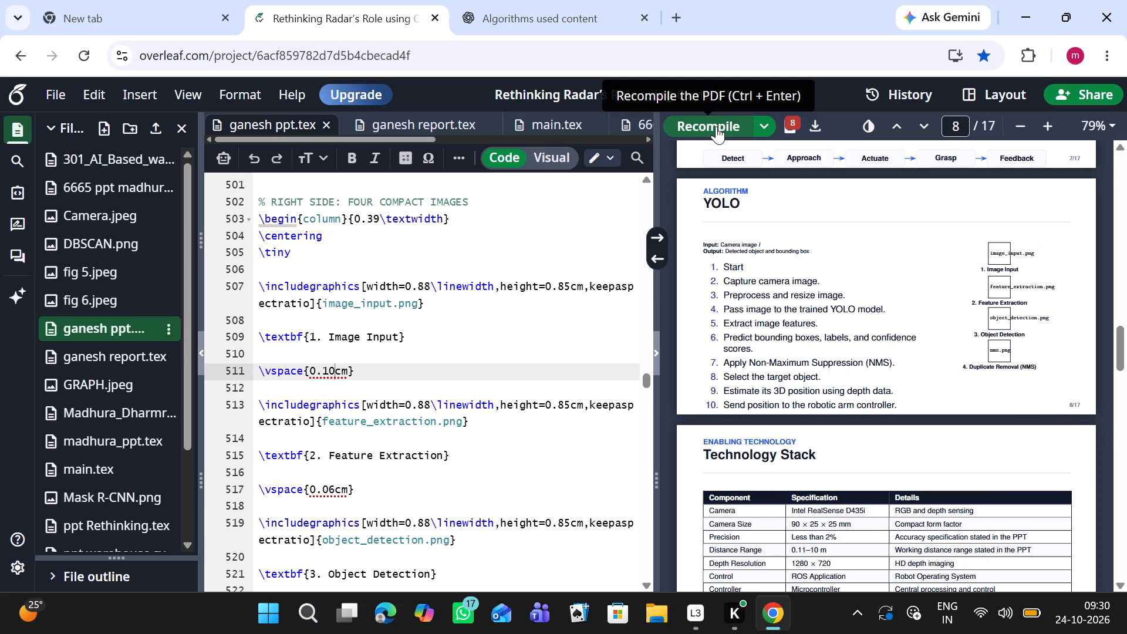
# Set the vertical spaces below the "2. Feature Extraction" and "3. Object Detection" captions to 0.10cm and recompile the presentation.
pyautogui.scroll(-1, 403, 407)
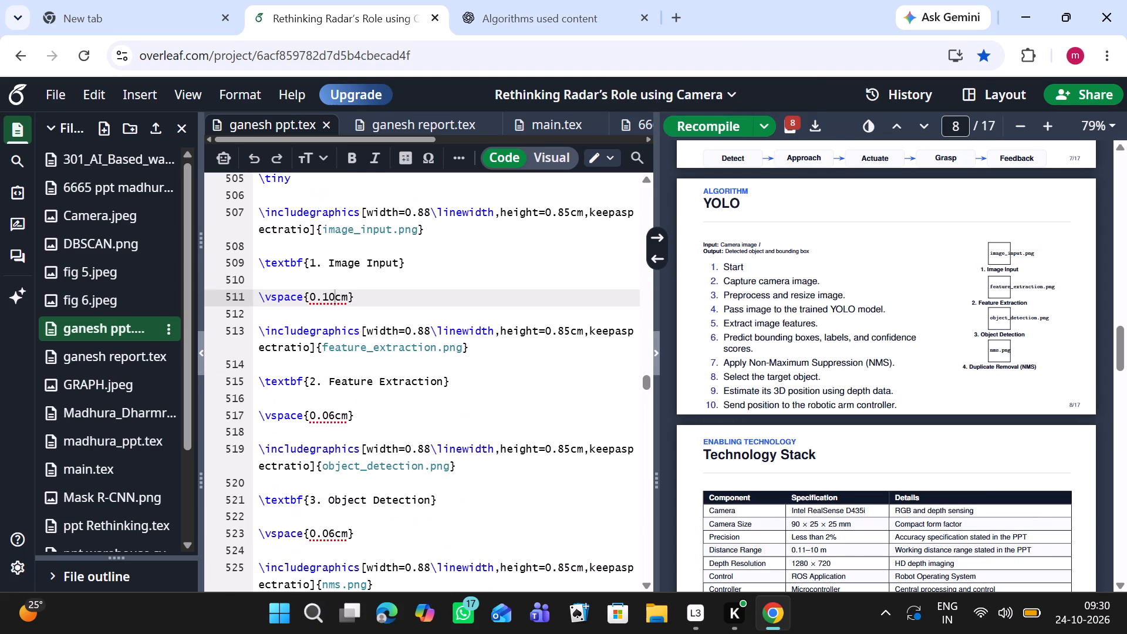
pyautogui.click(337, 417)
pyautogui.press('BackSpace')
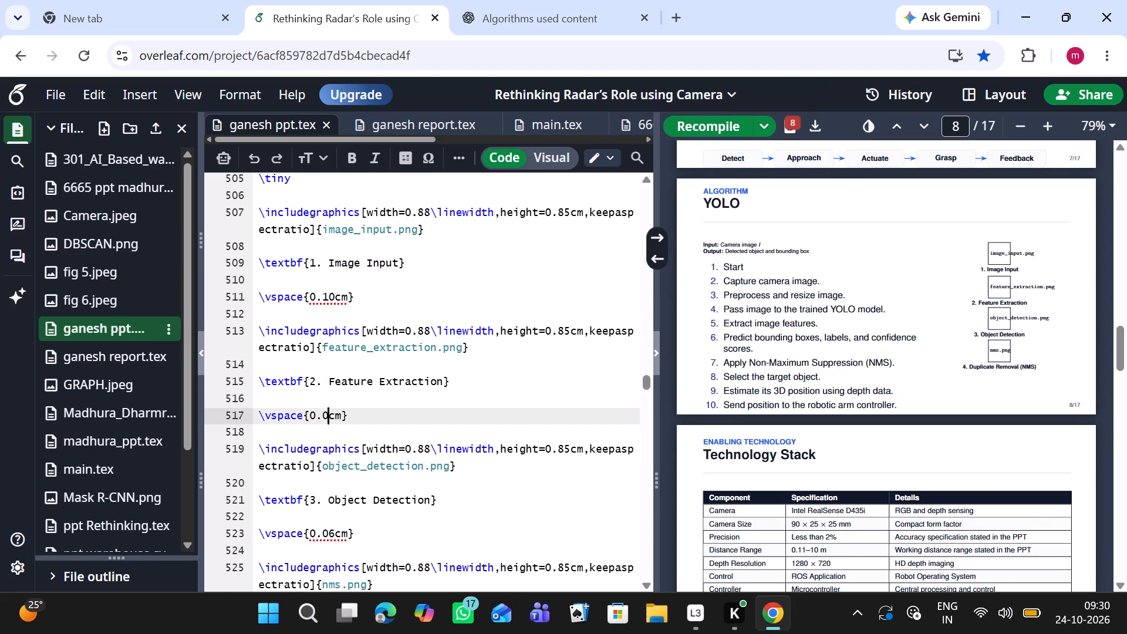
pyautogui.press('BackSpace')
pyautogui.write('10')
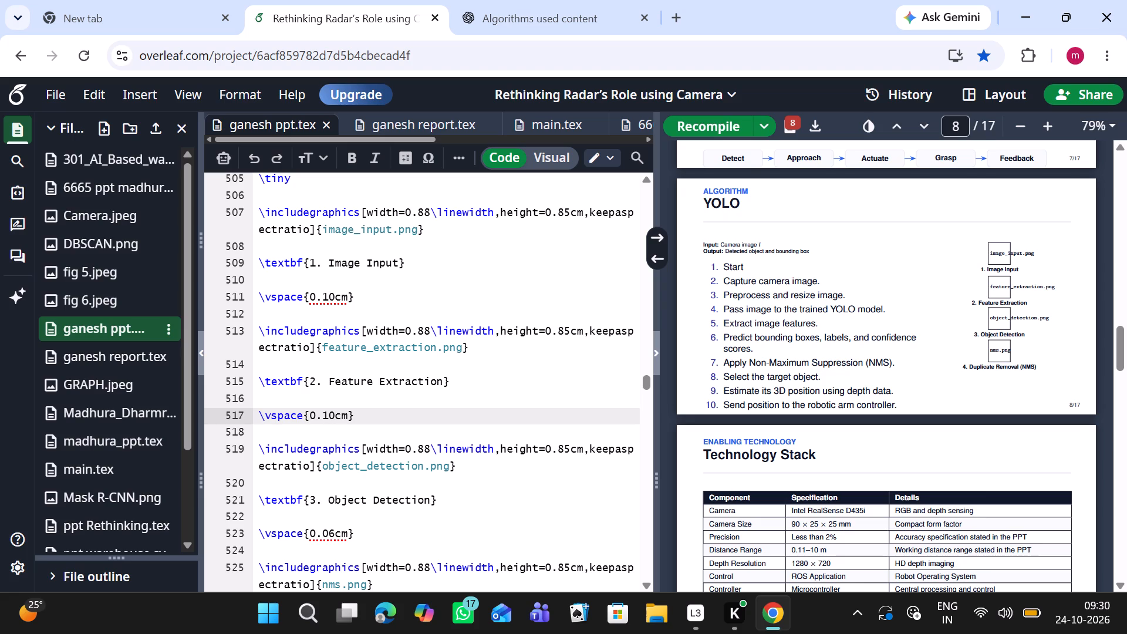
pyautogui.click(335, 535)
pyautogui.press('BackSpace')
pyautogui.press('BackSpace')
pyautogui.write('10')
pyautogui.scroll(-2, 335, 535)
pyautogui.moveTo(335, 535); pyautogui.dragTo(367, 411)
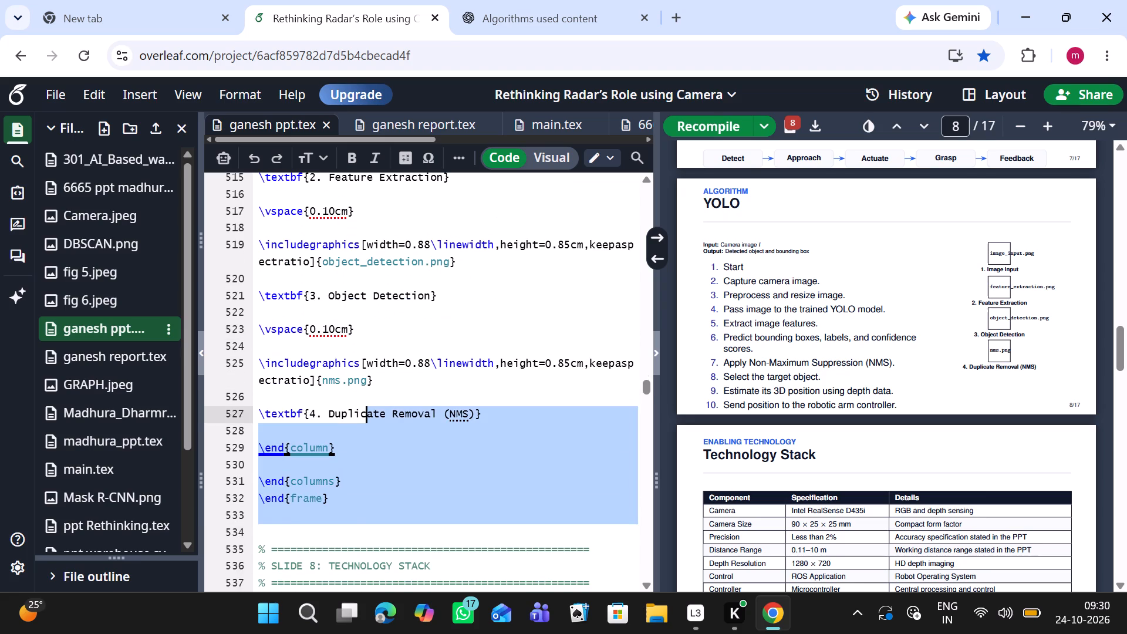
pyautogui.click(367, 411)
pyautogui.scroll(2, 367, 411)
pyautogui.scroll(1, 369, 350)
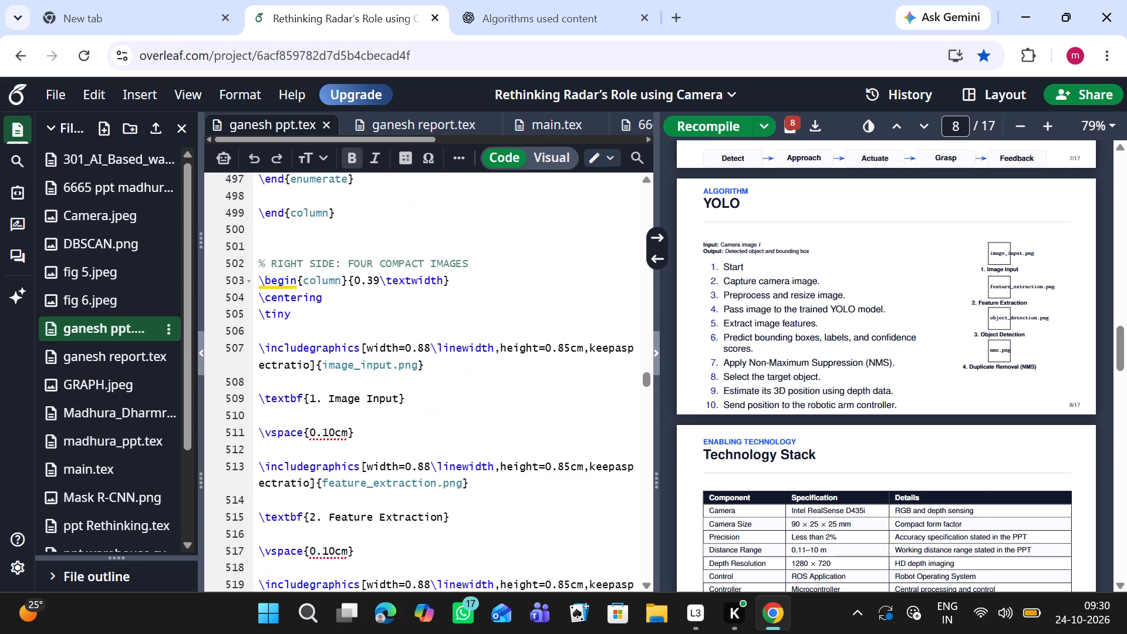
pyautogui.click(724, 122)
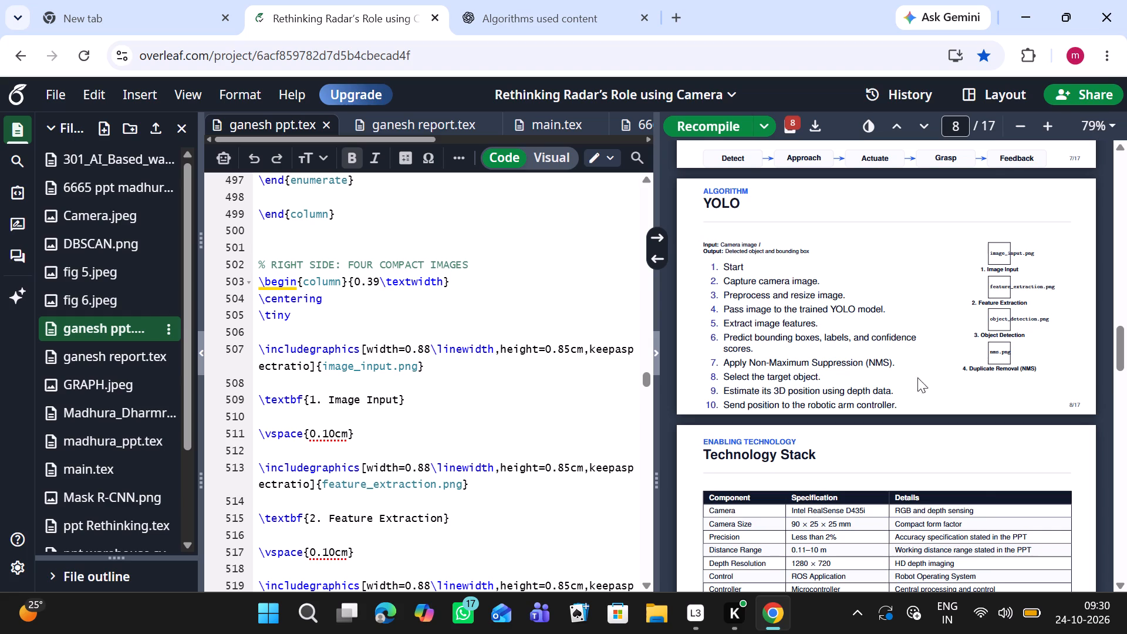
# Set the width of slide 8's four-image column to 0.45\textwidth and recompile the presentation.
pyautogui.scroll(1, 398, 329)
pyautogui.scroll(-1, 398, 329)
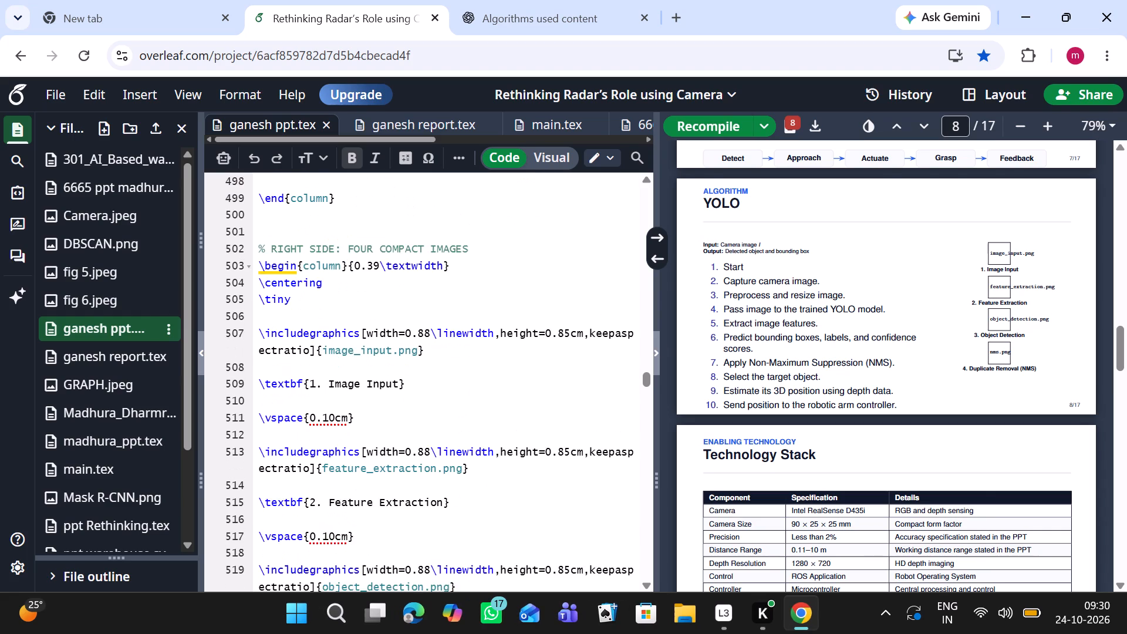
pyautogui.scroll(-1, 398, 329)
pyautogui.click(380, 262)
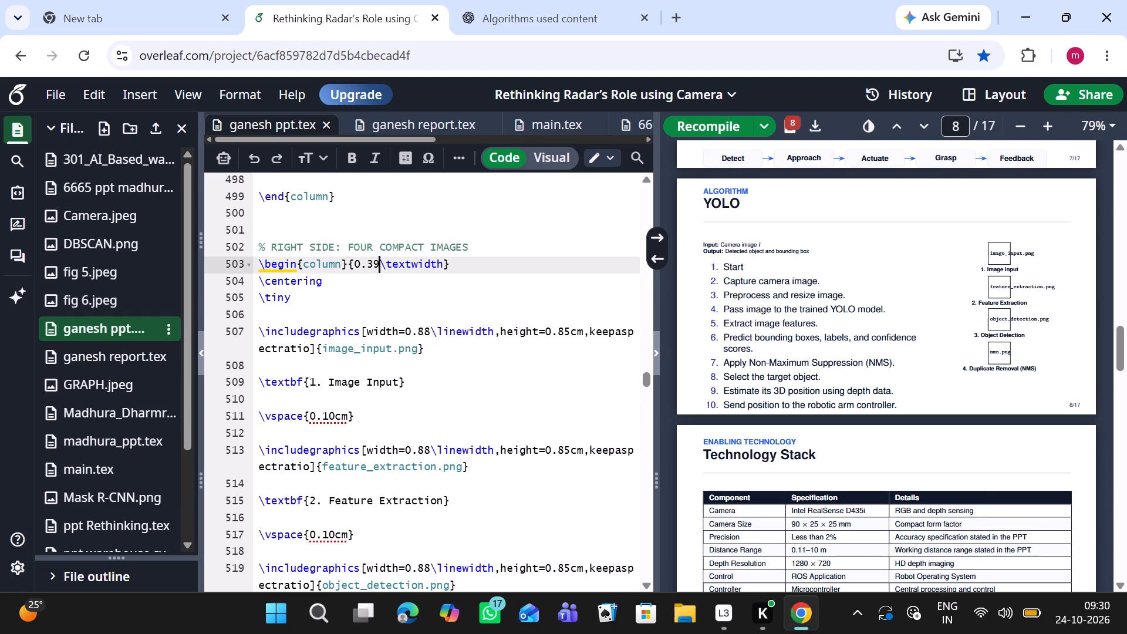
pyautogui.press('BackSpace')
pyautogui.press('BackSpace')
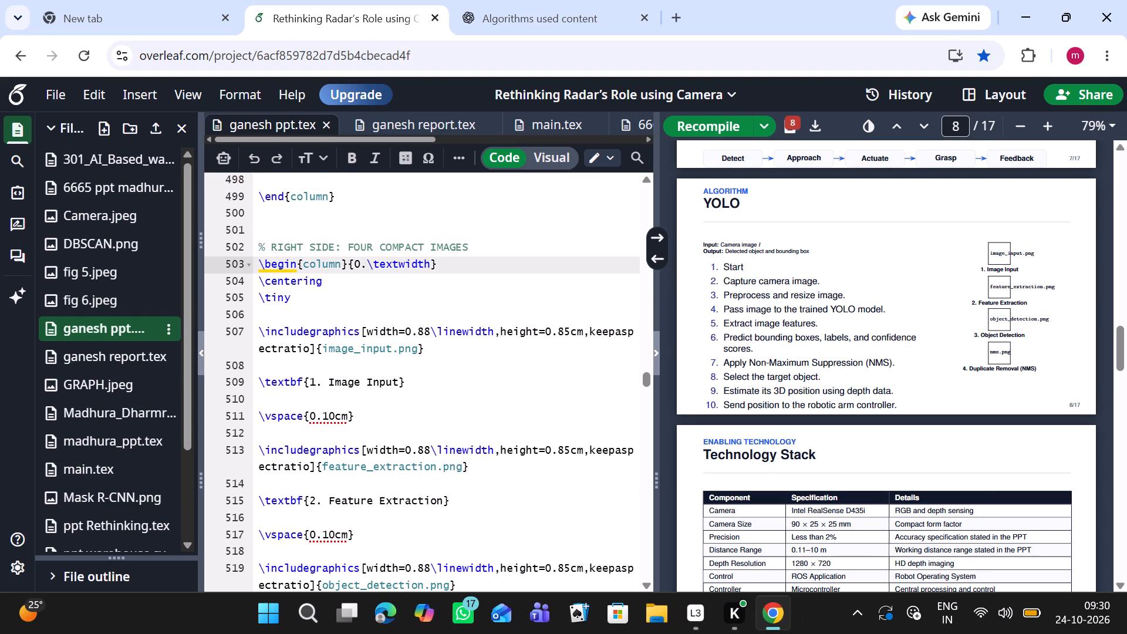
pyautogui.write('45')
pyautogui.click(689, 134)
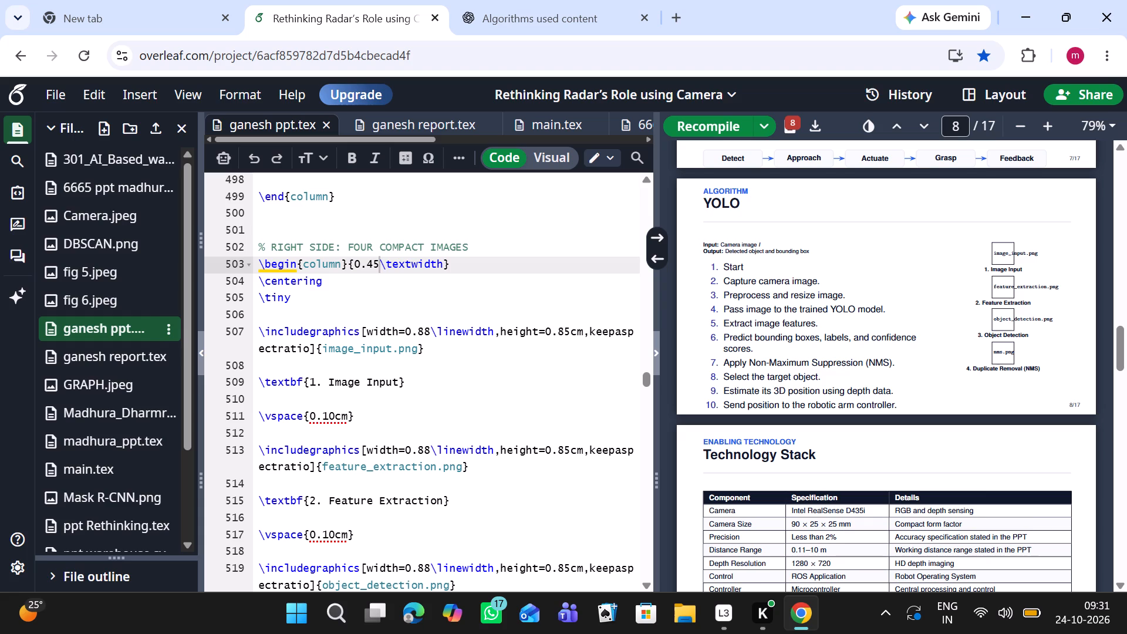
# Set the width of image_input.png on slide 8 to 0.90\linewidth and recompile the presentation.
pyautogui.click(431, 335)
pyautogui.press('BackSpace')
pyautogui.press('BackSpace')
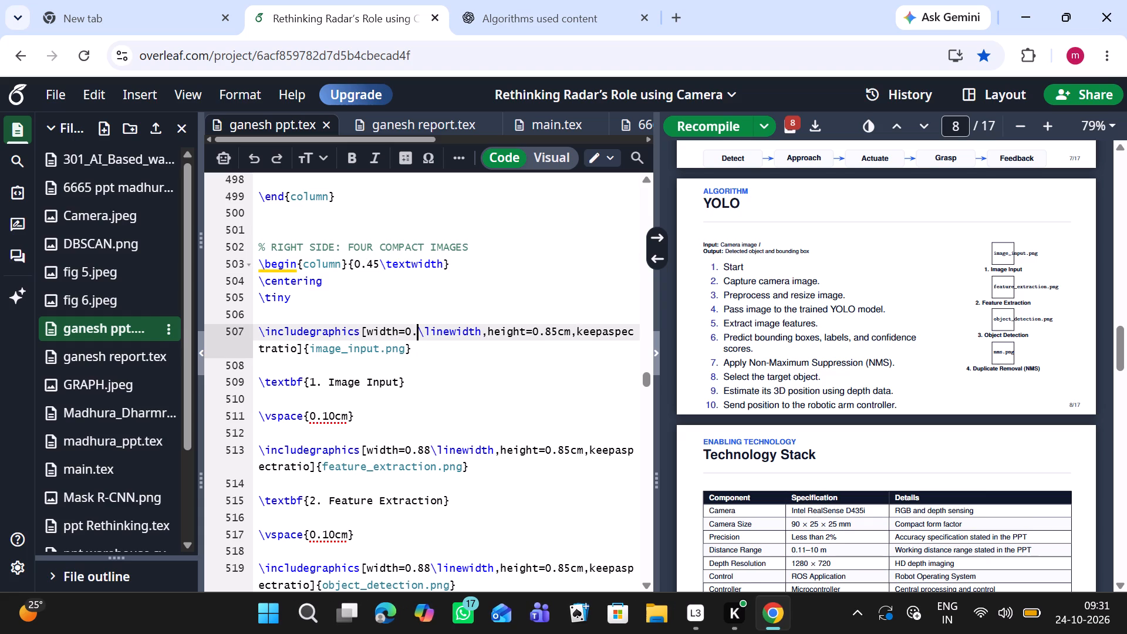
pyautogui.write('90')
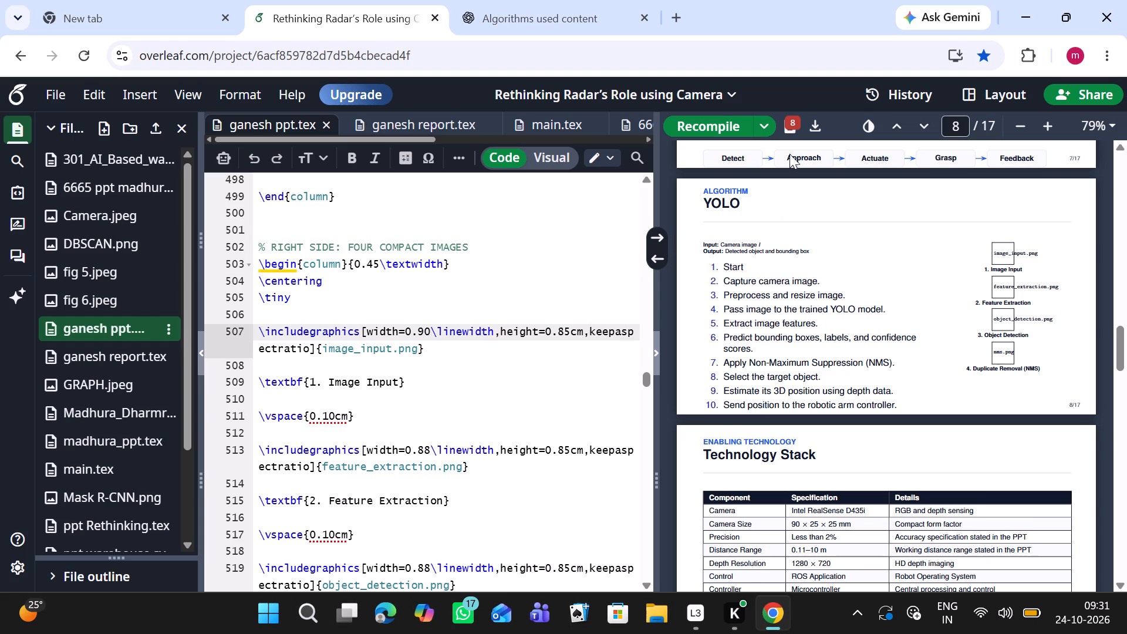
pyautogui.click(727, 117)
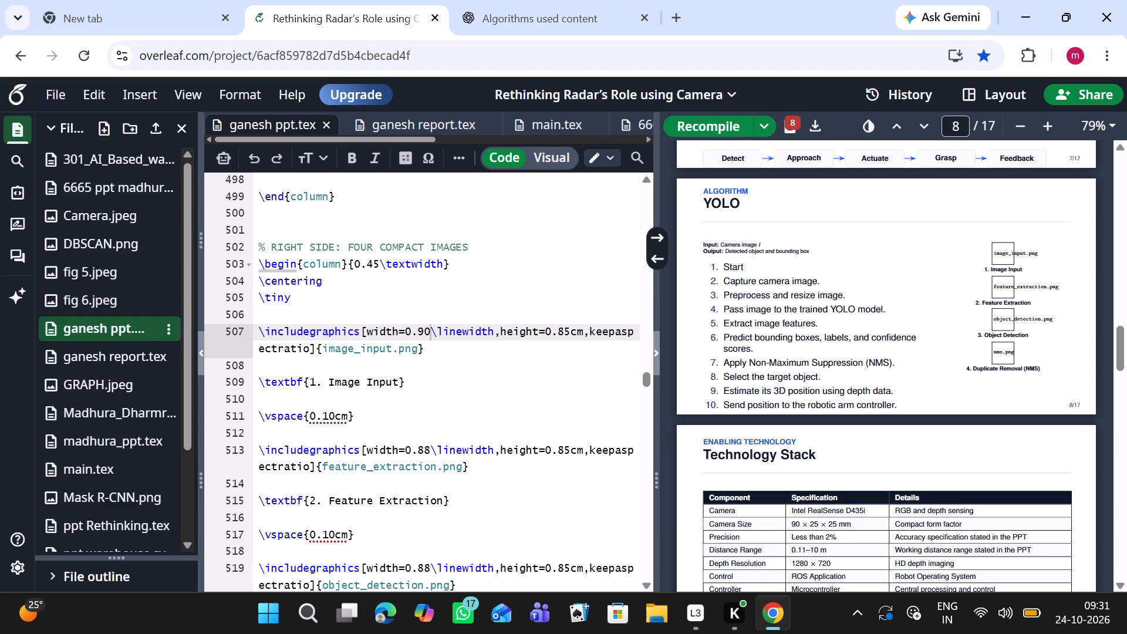
pyautogui.scroll(-1, 494, 367)
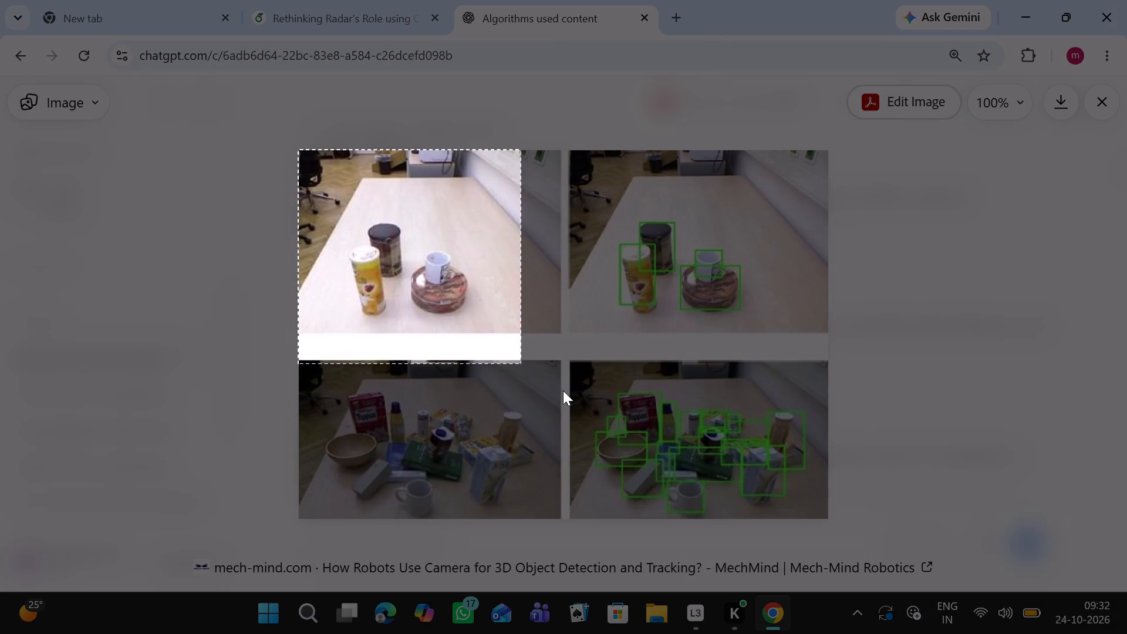
pyautogui.moveTo(563, 390); pyautogui.dragTo(825, 515)
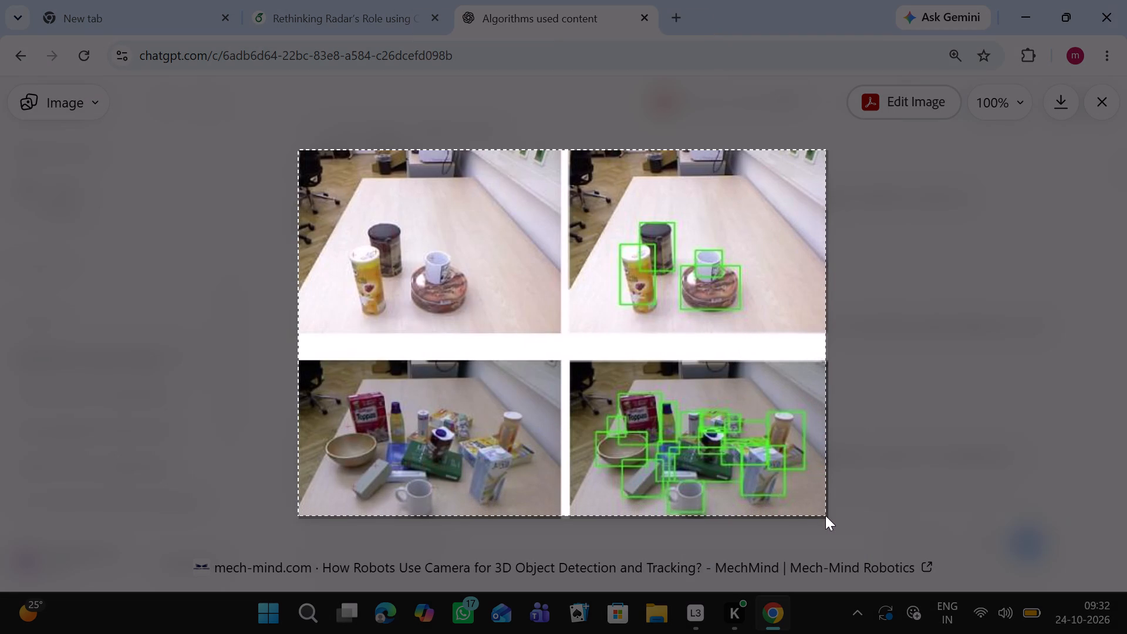
pyautogui.moveTo(825, 515); pyautogui.dragTo(829, 516)
pyautogui.click(389, 563)
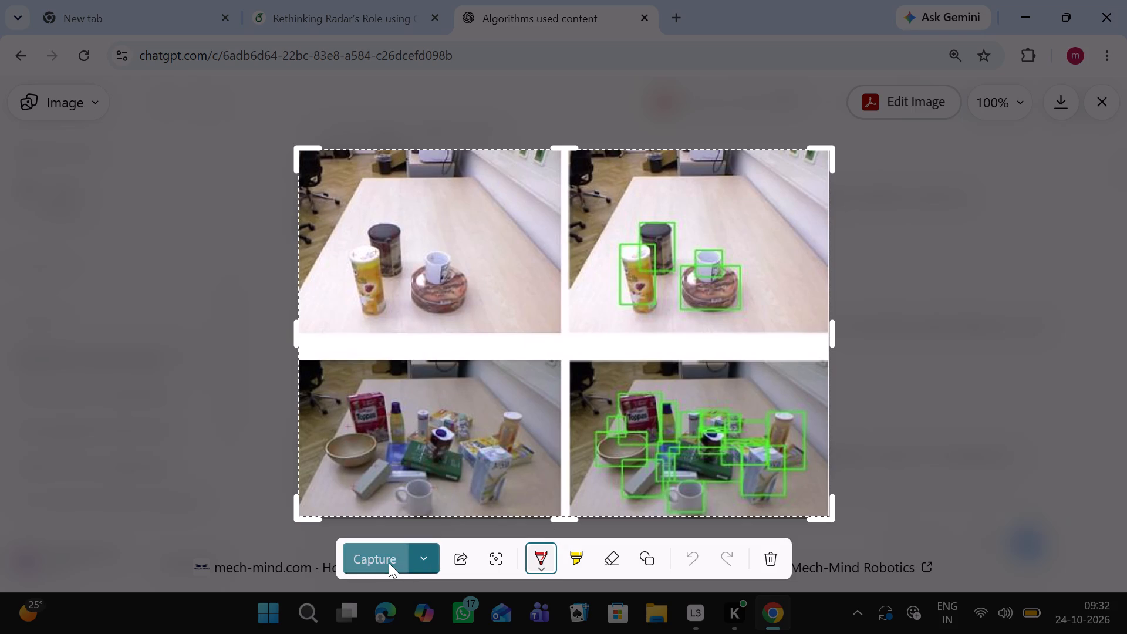
pyautogui.click(348, 0)
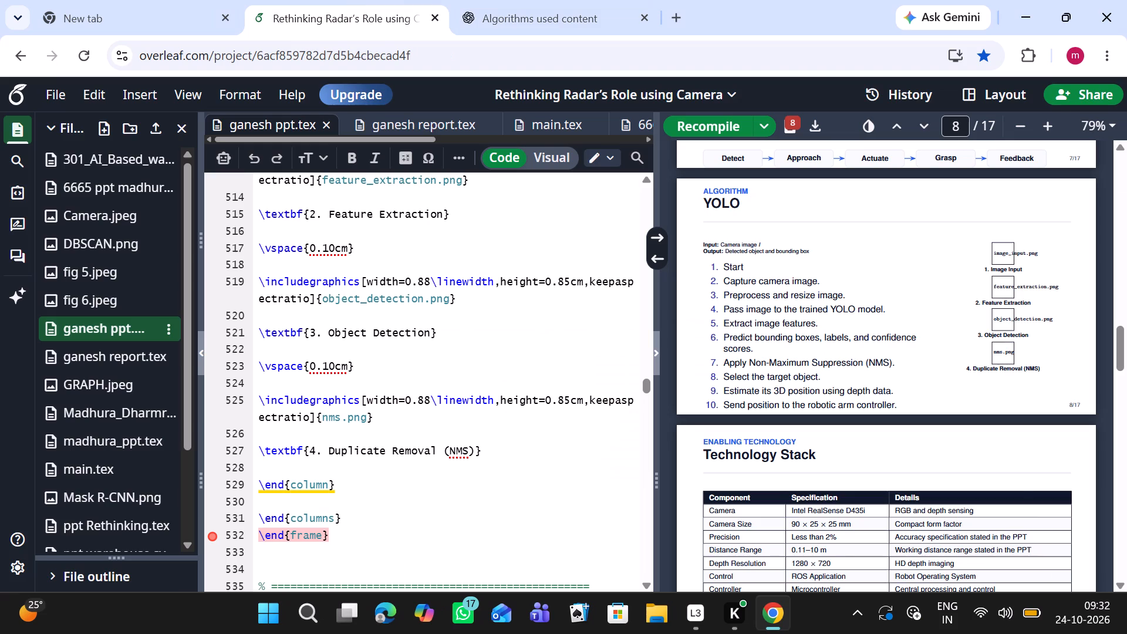
pyautogui.click(103, 122)
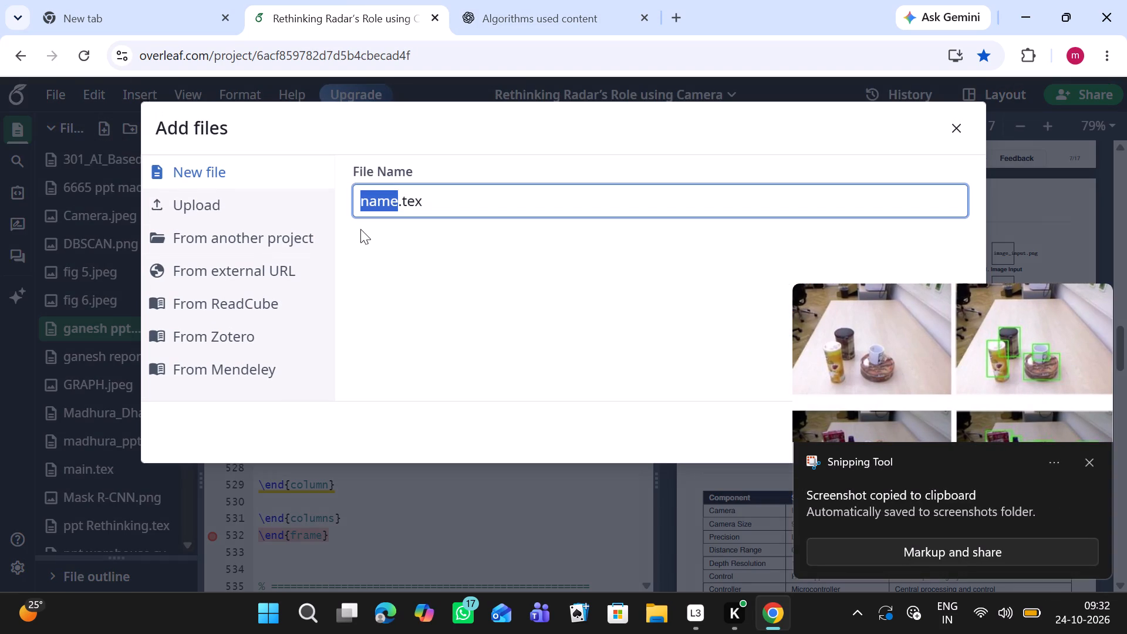
pyautogui.click(211, 194)
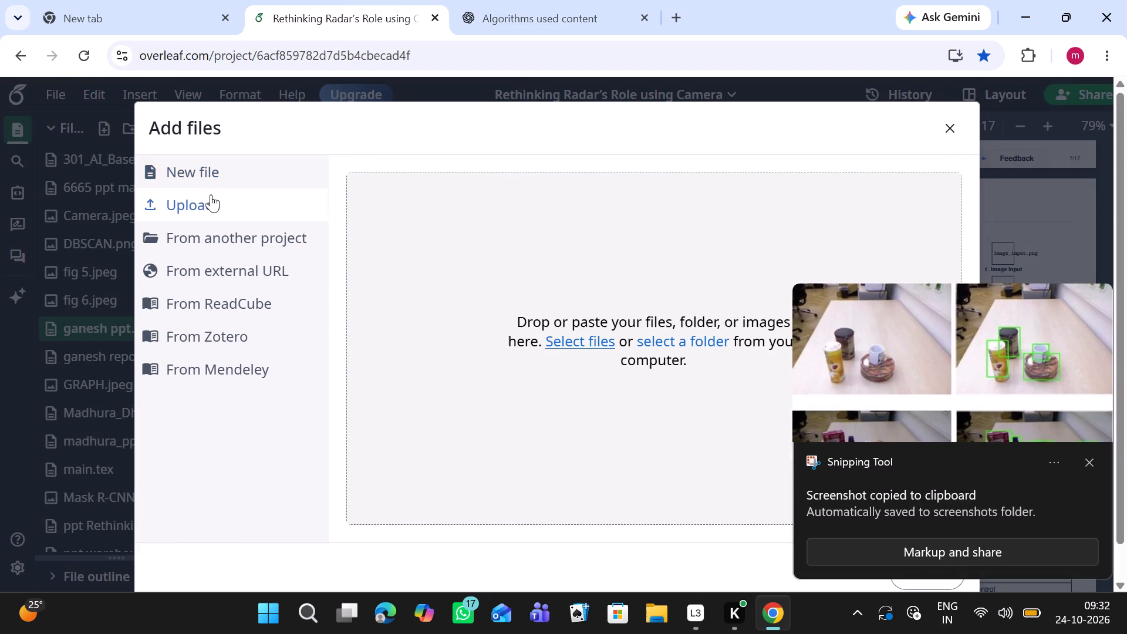
pyautogui.click(572, 346)
pyautogui.click(569, 342)
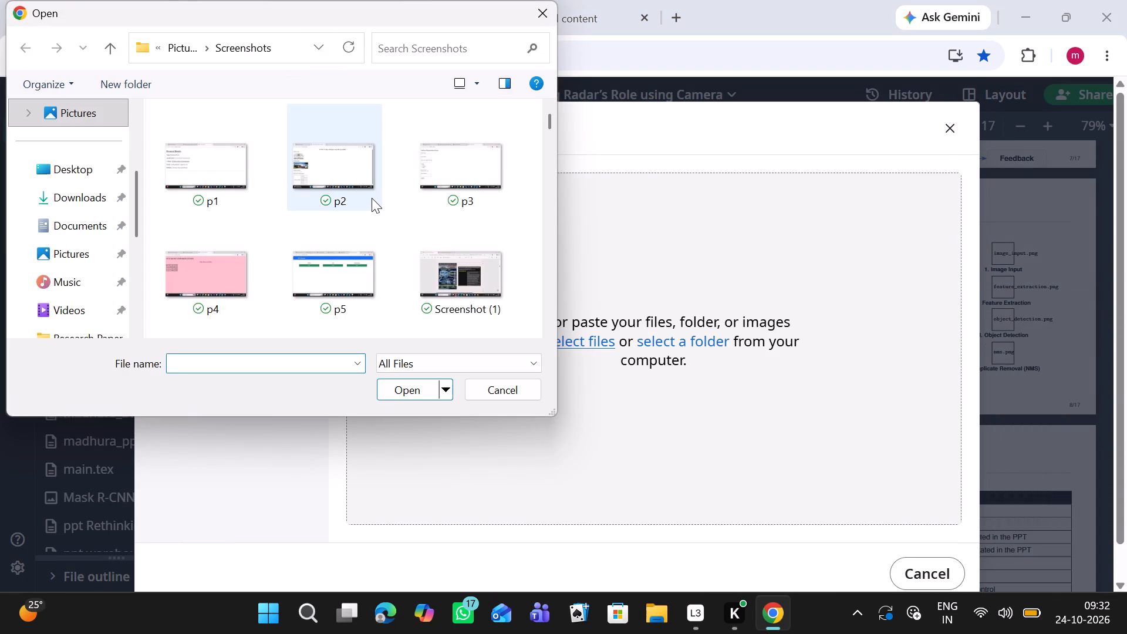
pyautogui.scroll(-20, 371, 201)
pyautogui.scroll(-20, 371, 201)
pyautogui.scroll(-20, 371, 201)
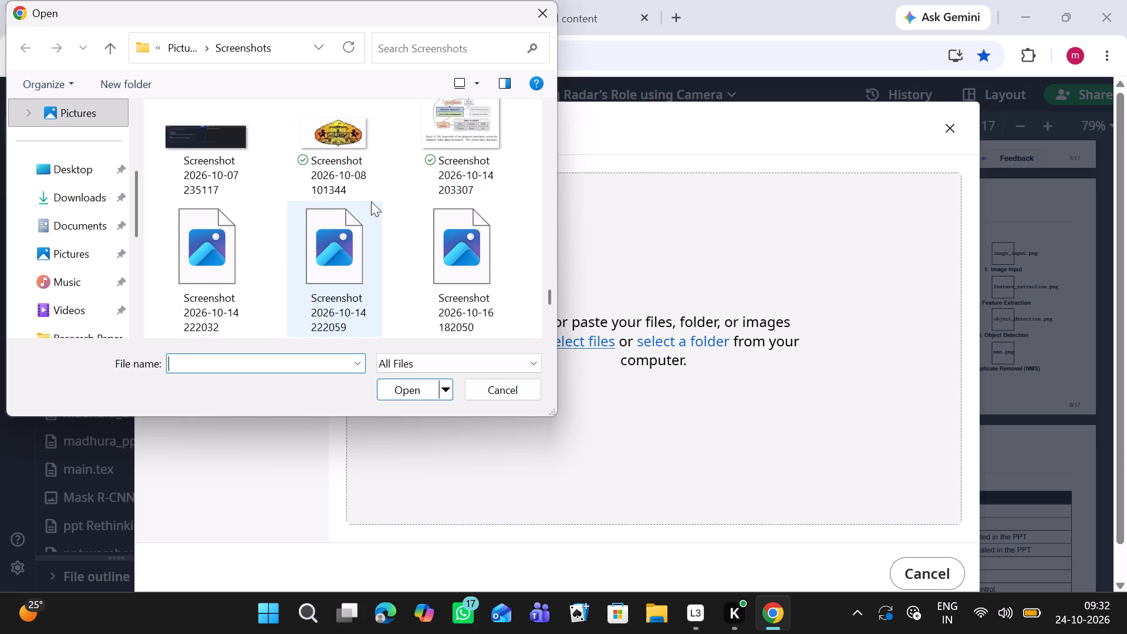
pyautogui.scroll(-18, 371, 201)
pyautogui.click(222, 245)
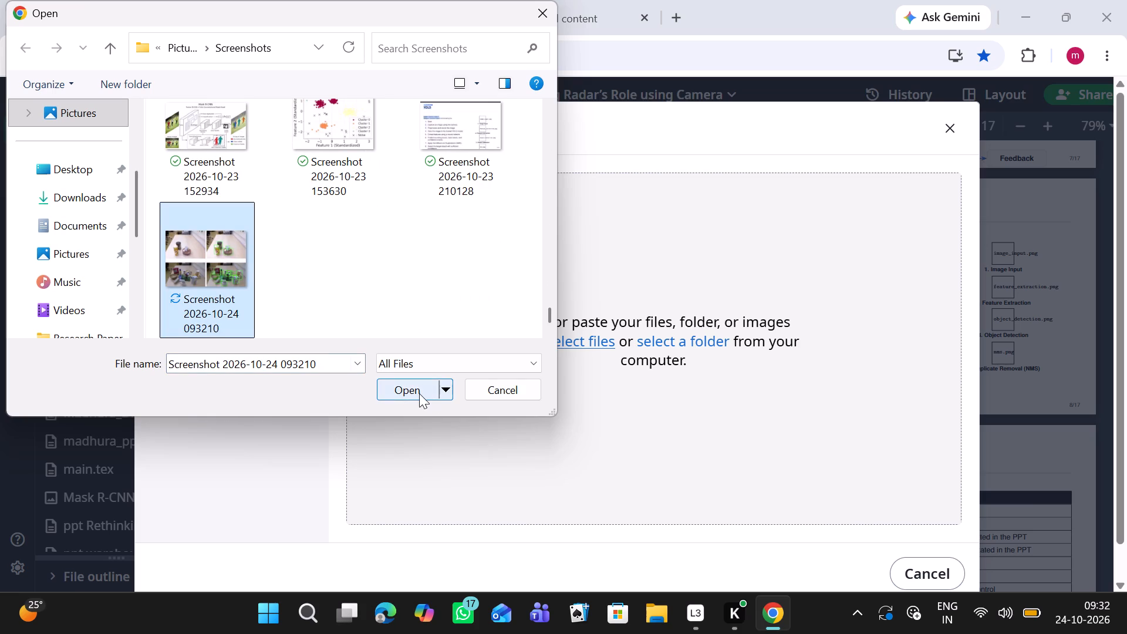
pyautogui.click(418, 393)
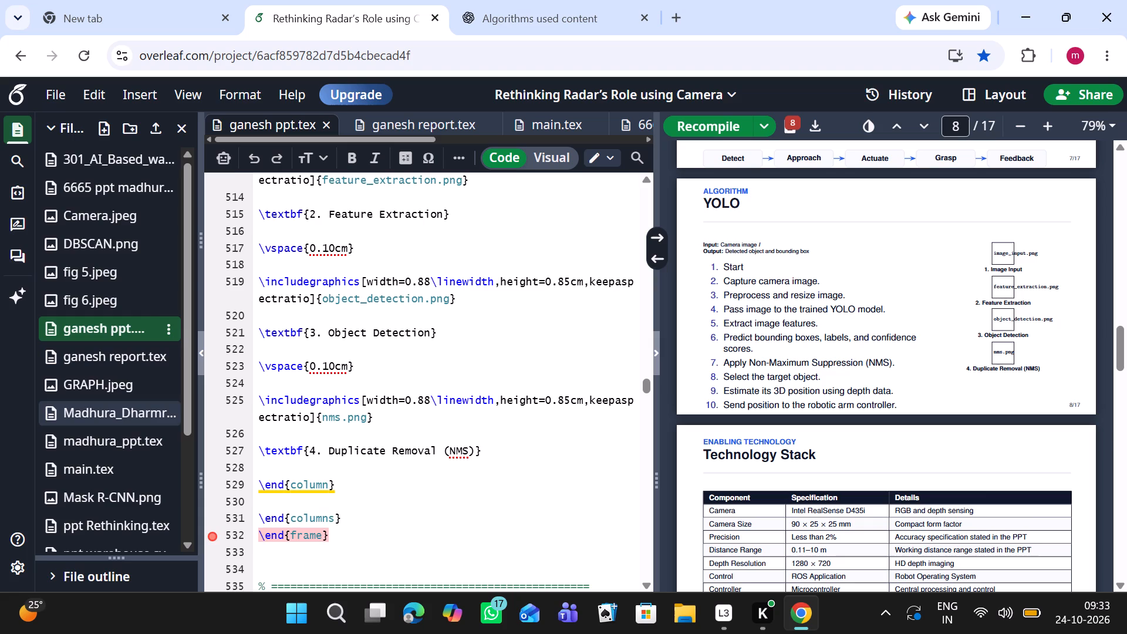
# Copy the file name image_input.png from the first \includegraphics line of slide 8's image column.
pyautogui.scroll(3, 387, 373)
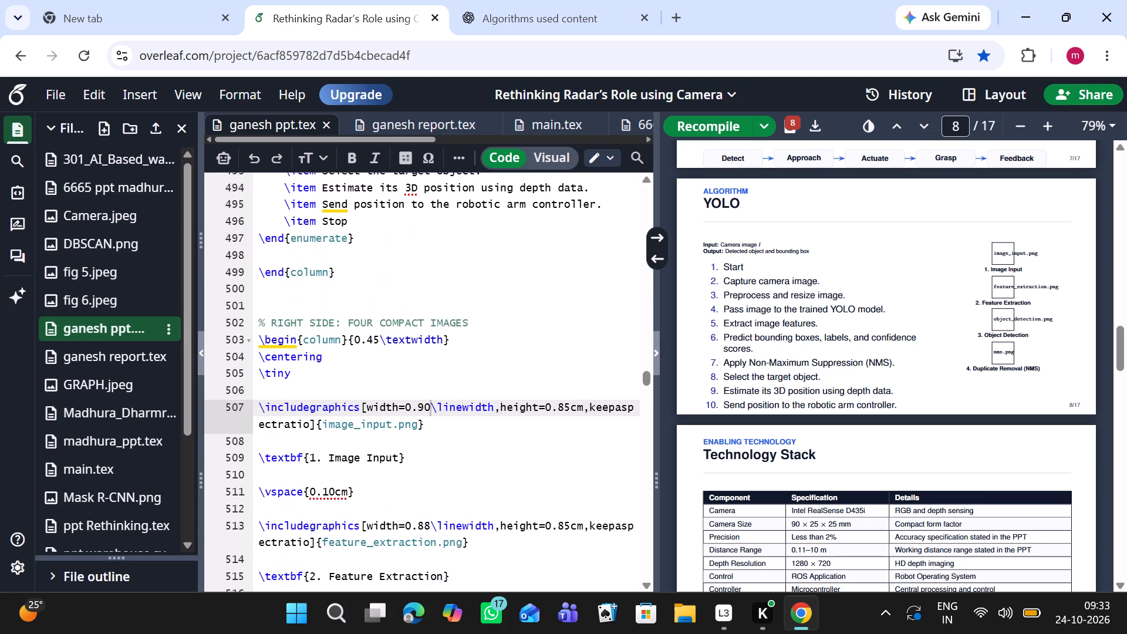
pyautogui.scroll(3, 387, 373)
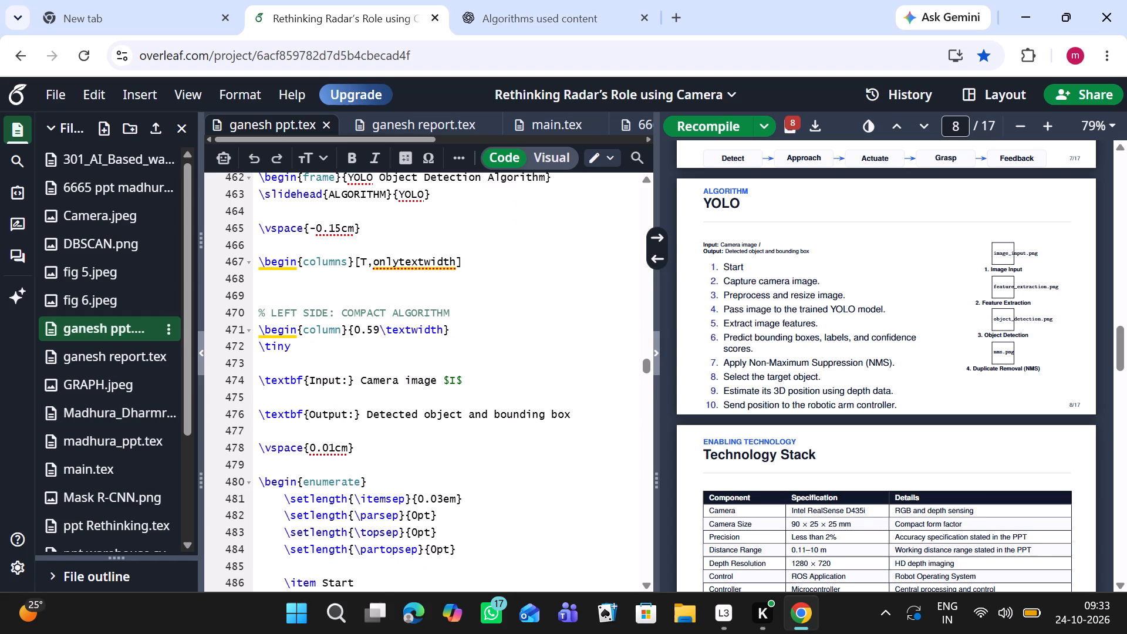
pyautogui.scroll(-2, 387, 373)
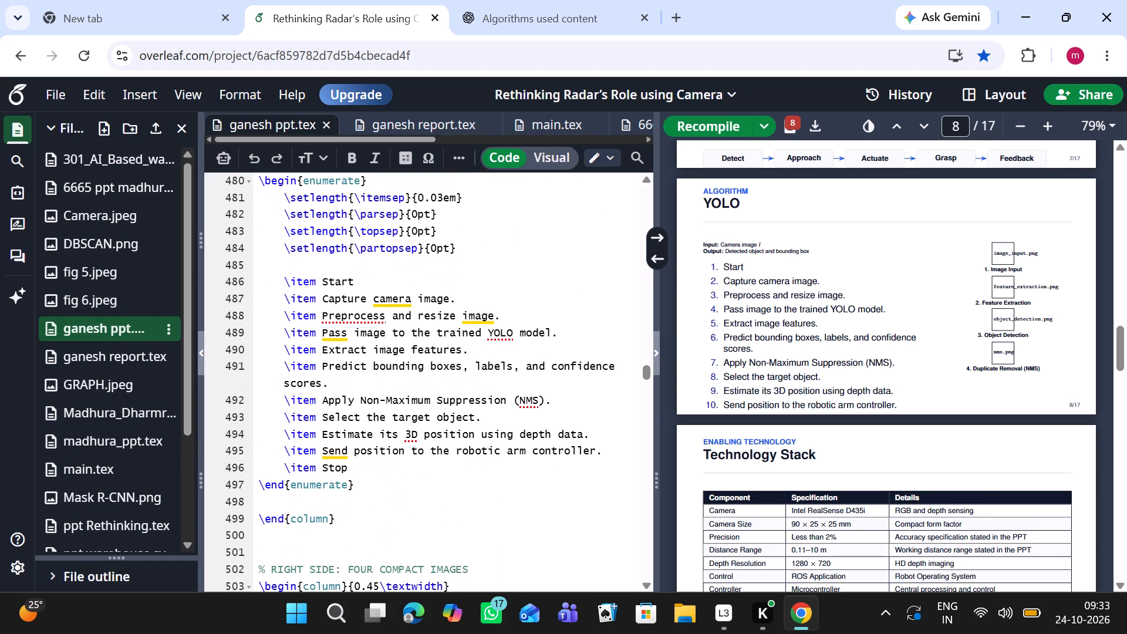
pyautogui.scroll(-1, 461, 305)
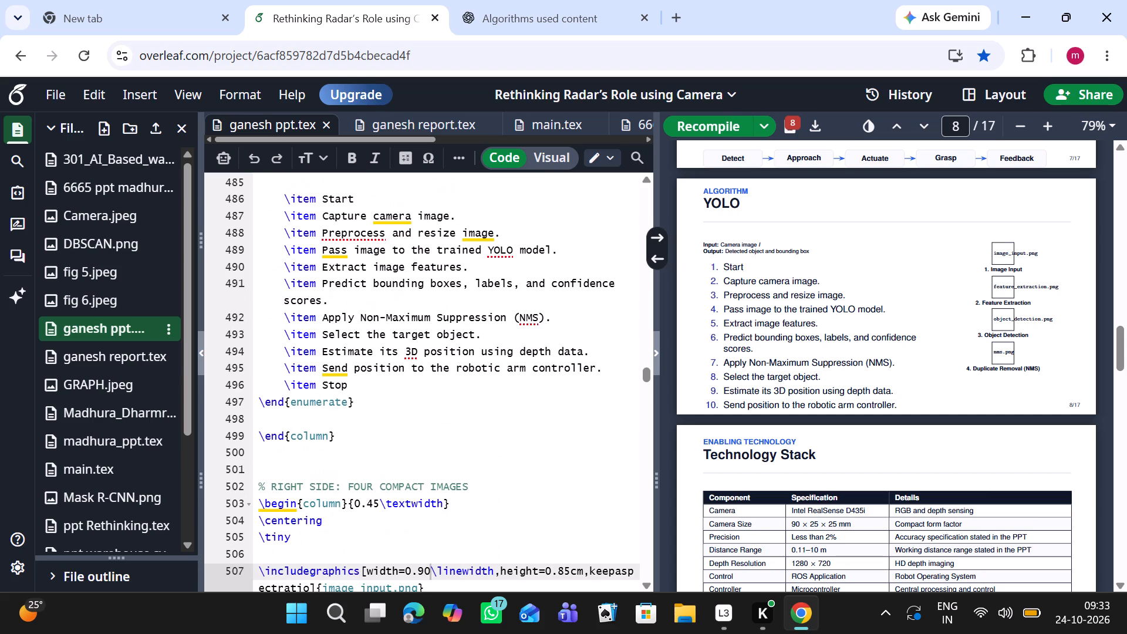
pyautogui.scroll(-2, 311, 285)
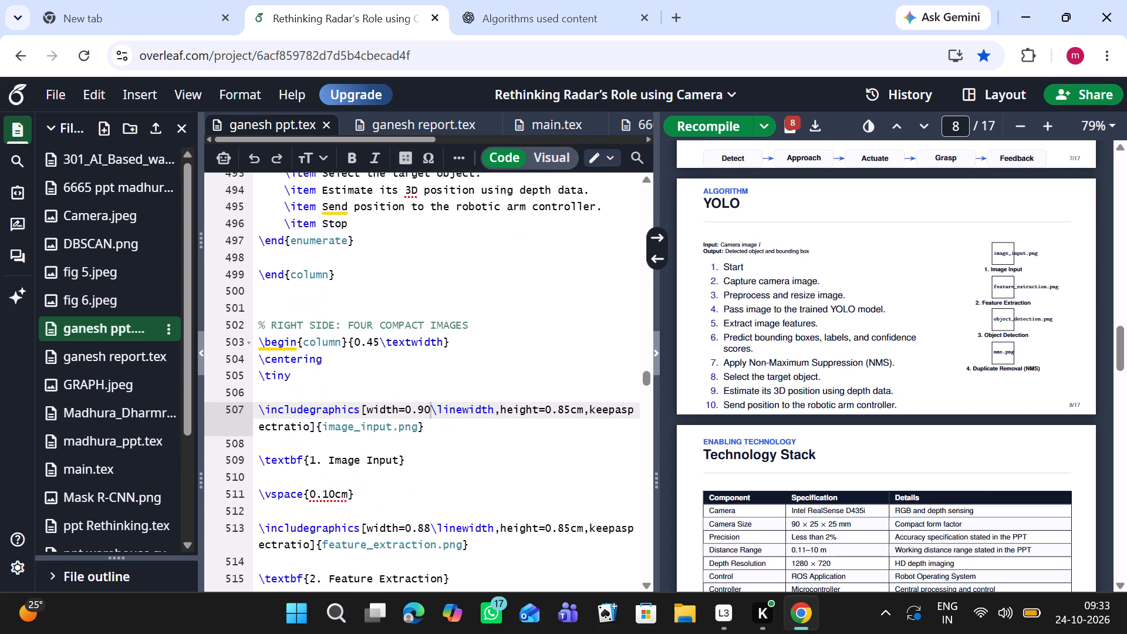
pyautogui.moveTo(390, 431); pyautogui.dragTo(324, 423)
pyautogui.hotkey('ctrl', 'c')
# Rename the uploaded Screenshot 2026-10-24 093210.png as image_input.png in the project files and recompile the presentation.
pyautogui.click(126, 414)
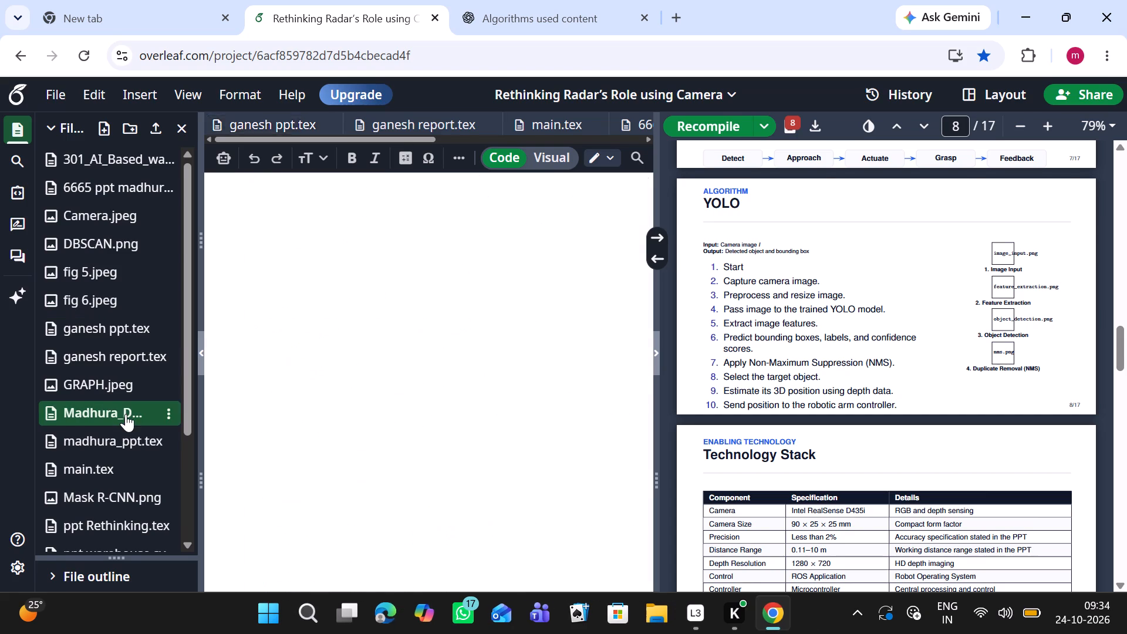
pyautogui.scroll(-2, 126, 414)
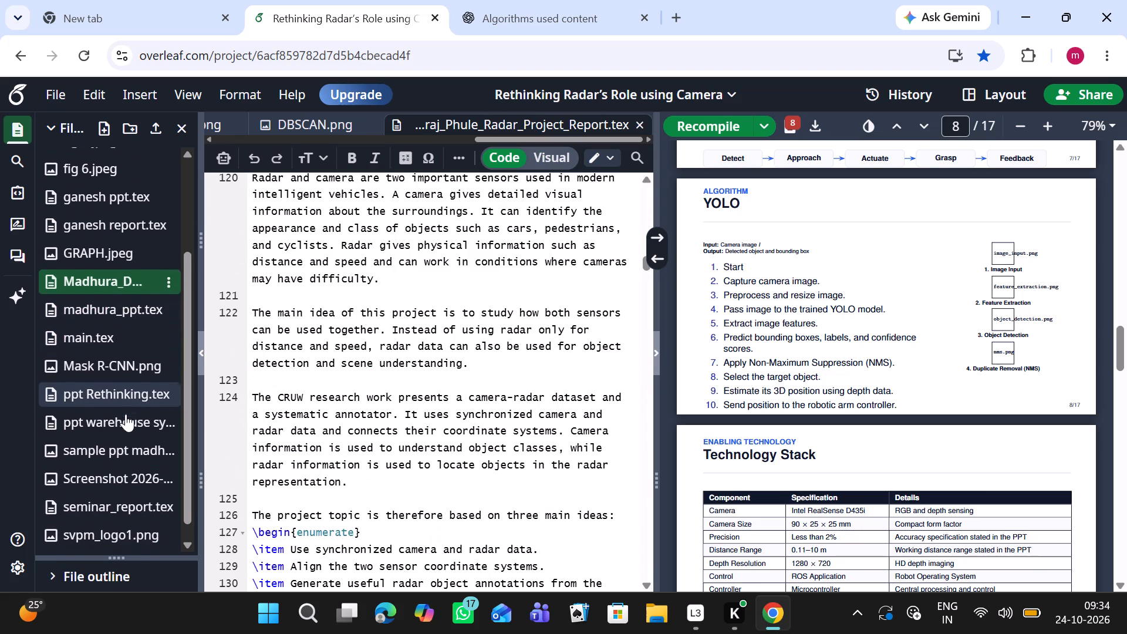
pyautogui.scroll(-1, 126, 414)
pyautogui.click(114, 449)
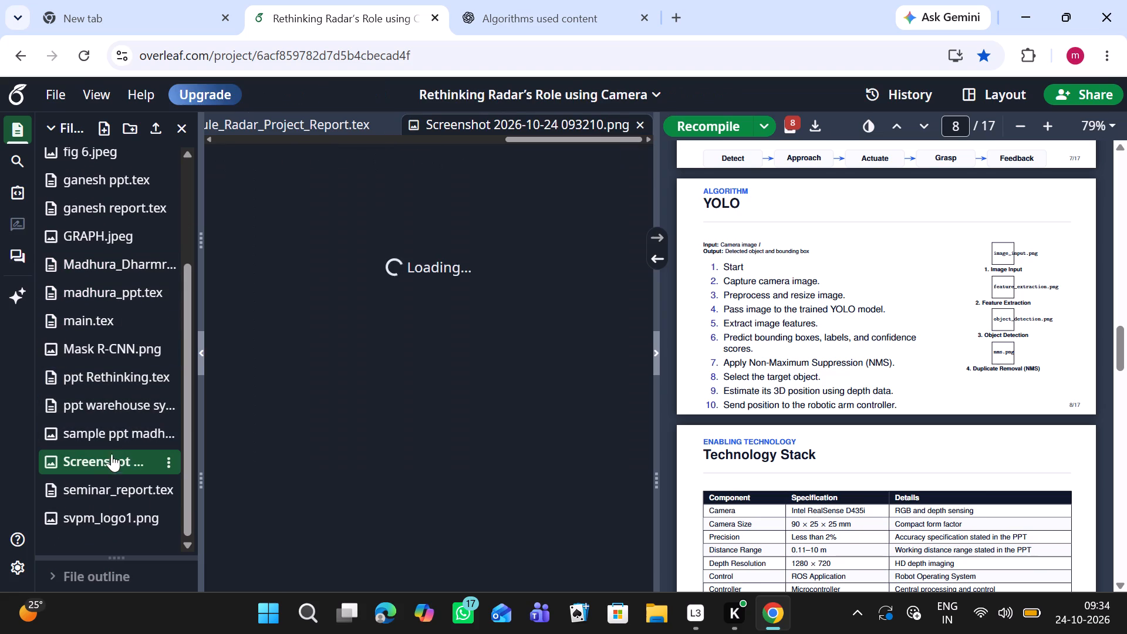
pyautogui.click(173, 463)
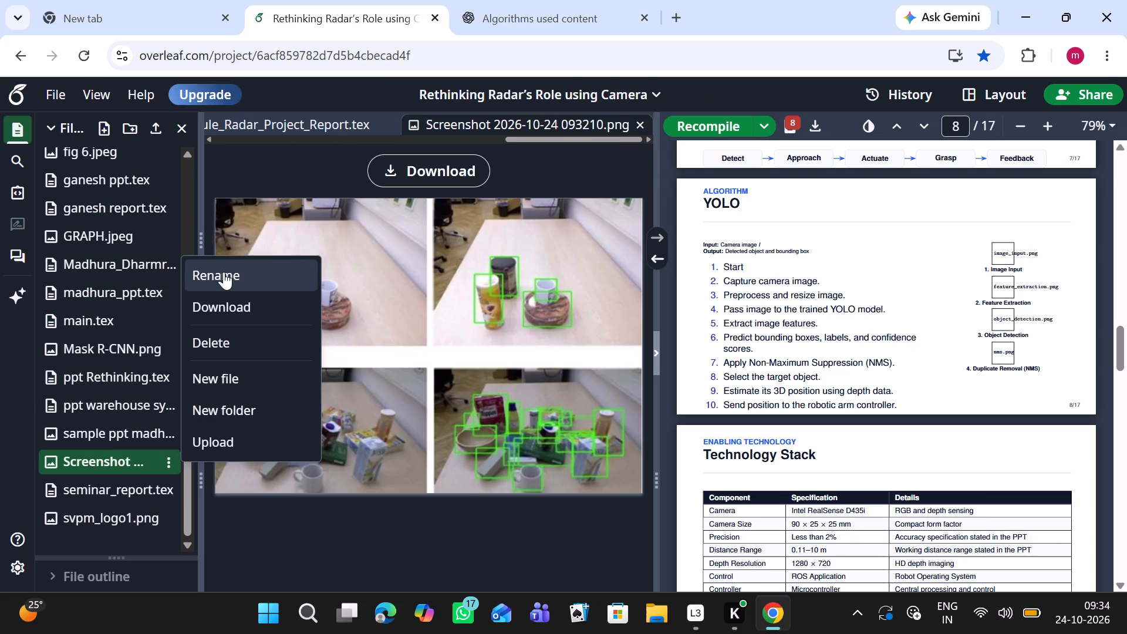
pyautogui.click(224, 271)
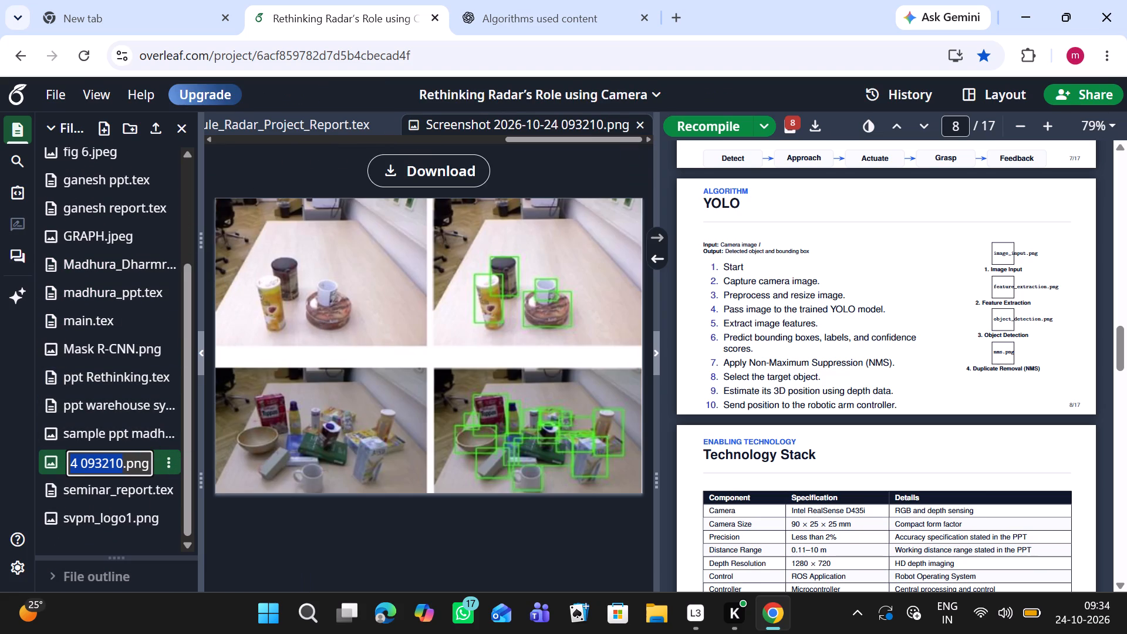
pyautogui.hotkey('ctrl', 'v')
pyautogui.press('Return')
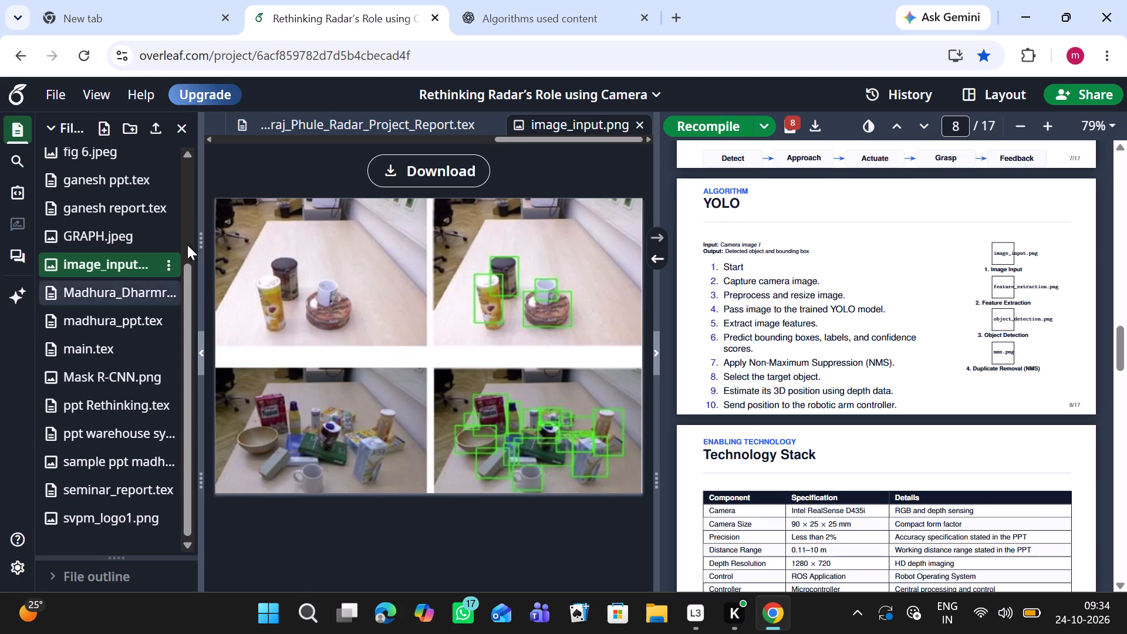
pyautogui.scroll(4, 194, 239)
pyautogui.click(676, 120)
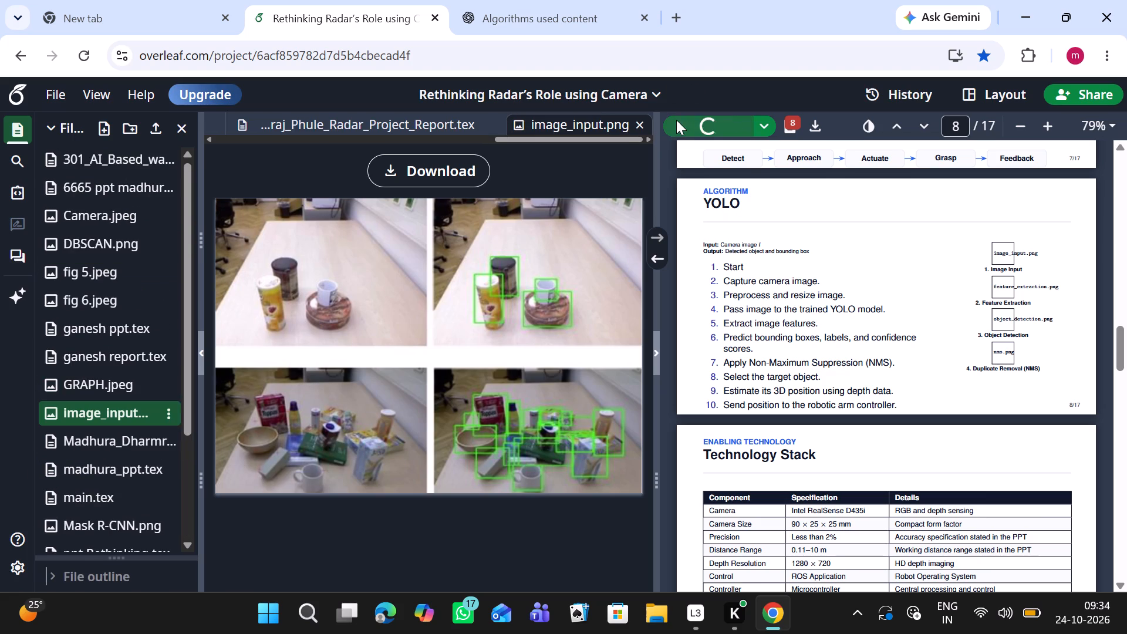
pyautogui.click(507, 0)
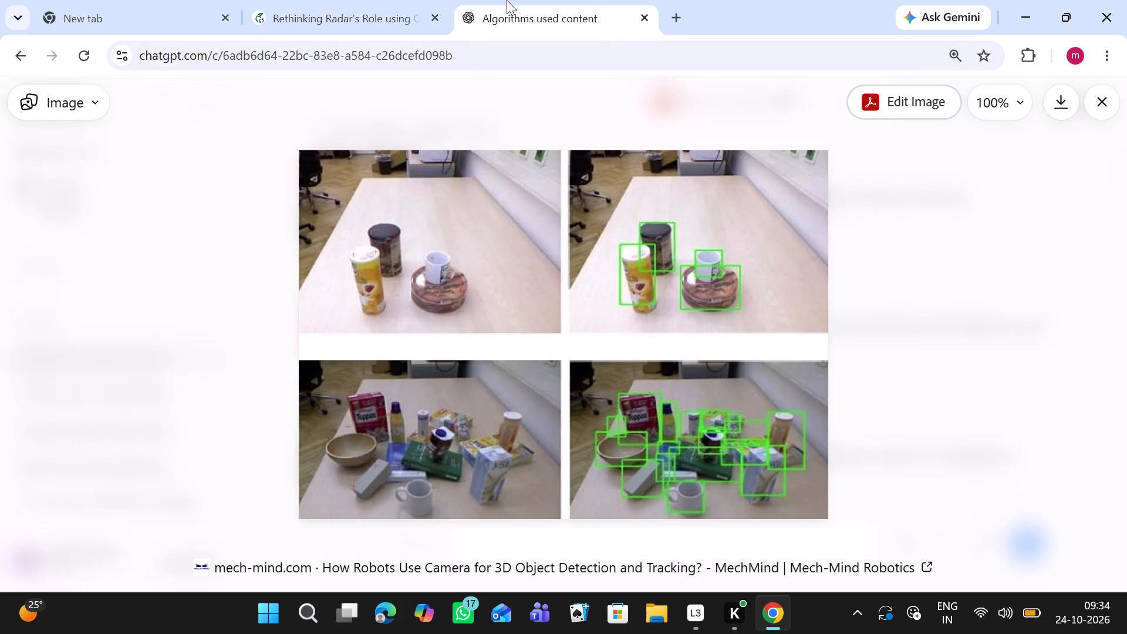
pyautogui.click(1098, 104)
pyautogui.click(377, 346)
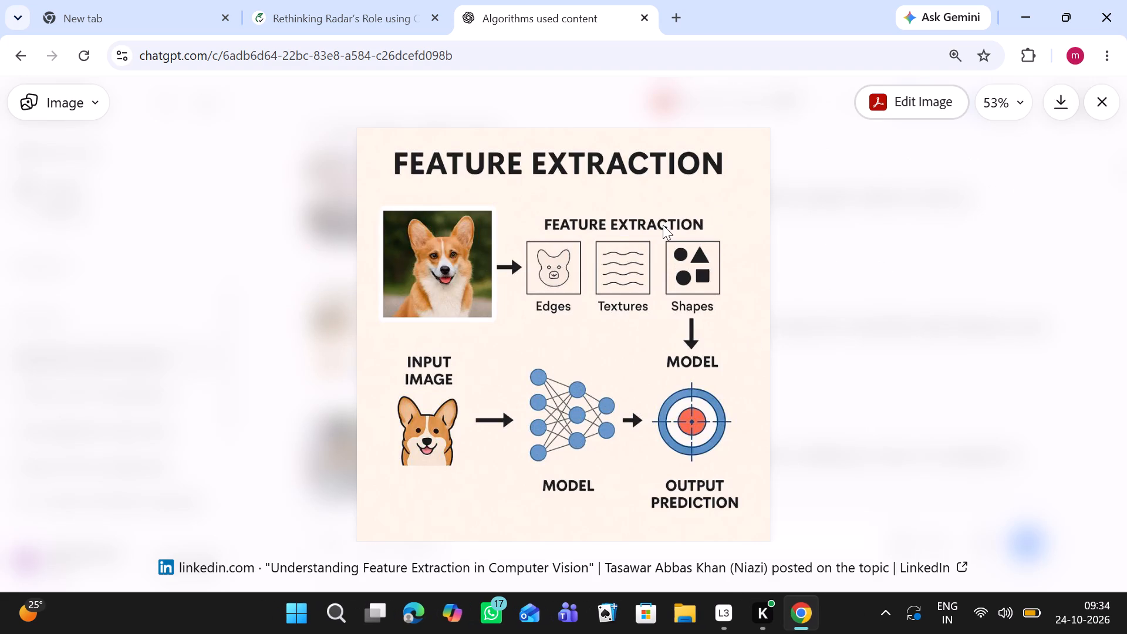
pyautogui.press('Print')
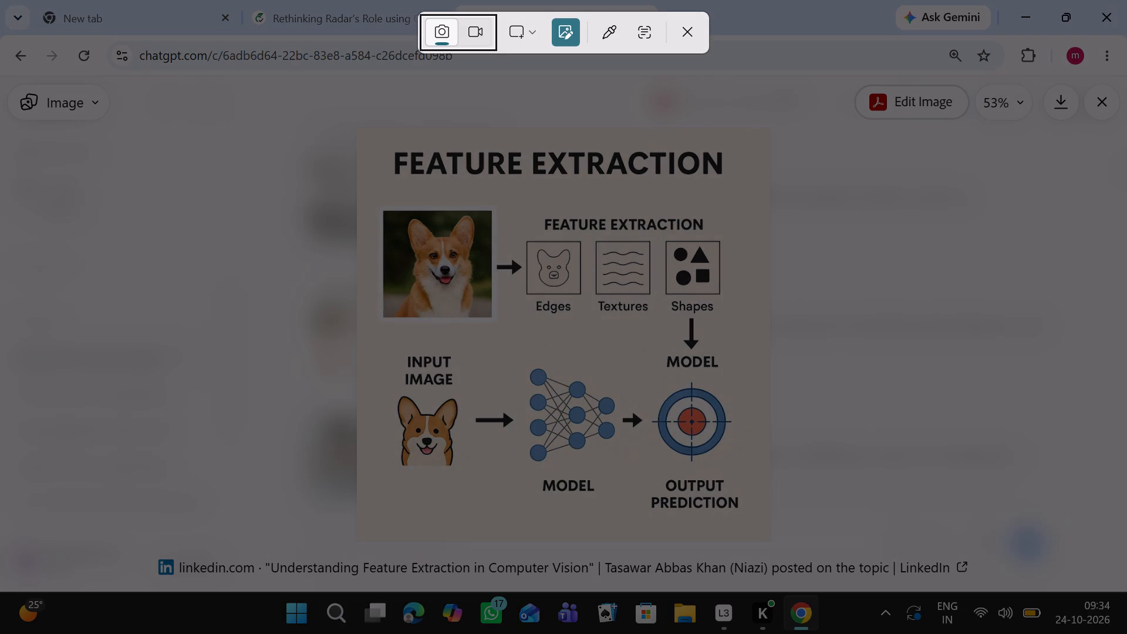
pyautogui.moveTo(366, 139); pyautogui.dragTo(608, 498)
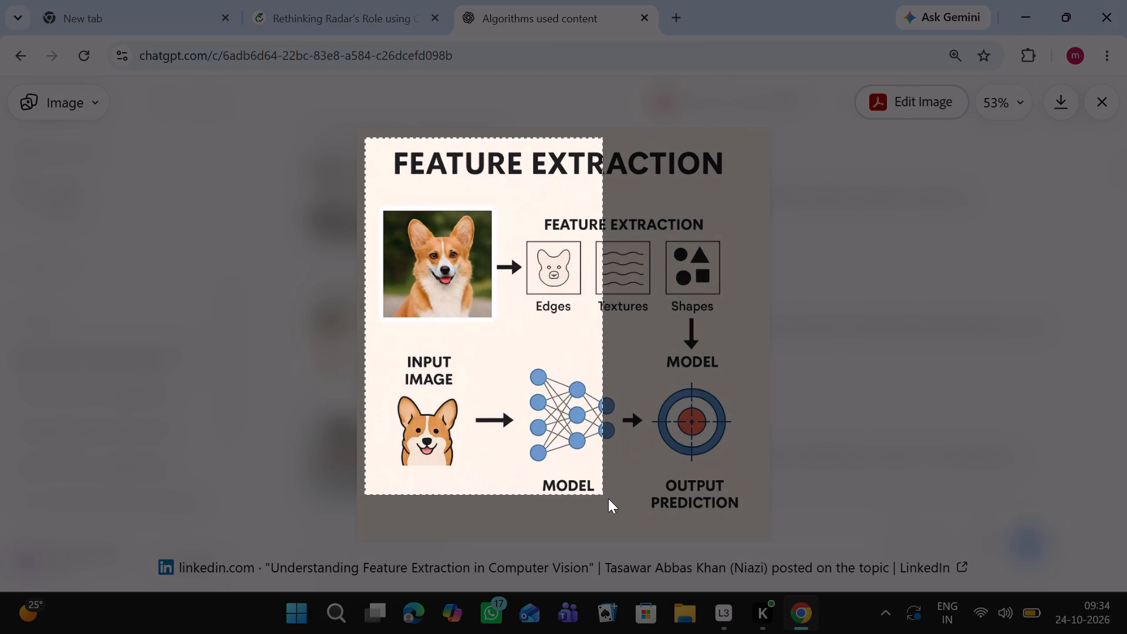
pyautogui.moveTo(608, 498); pyautogui.dragTo(759, 533)
pyautogui.click(377, 568)
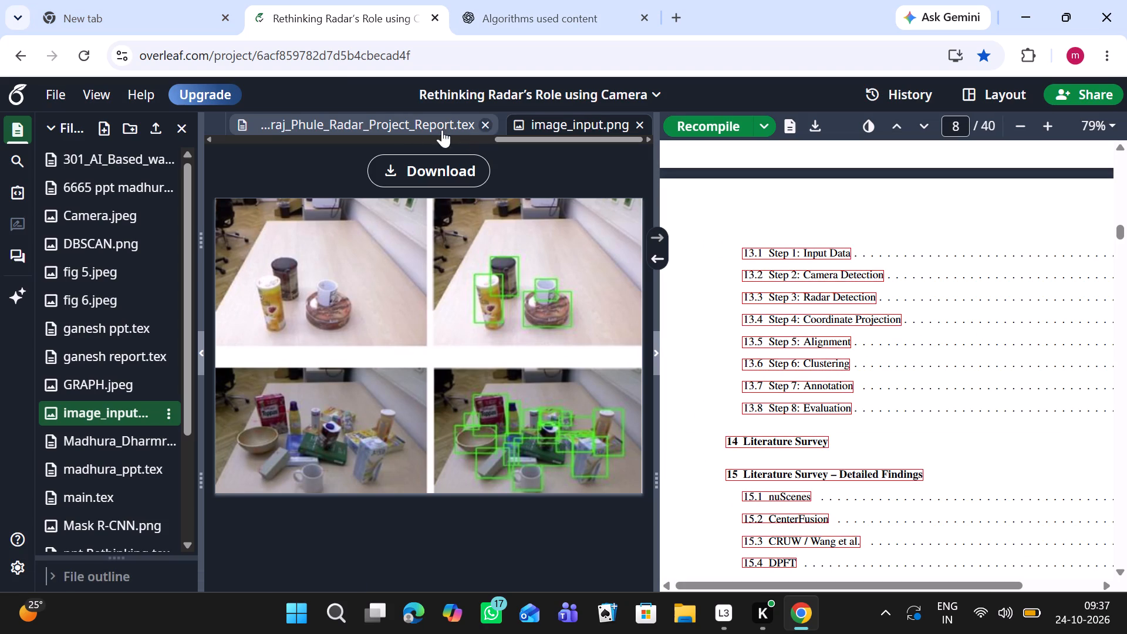
pyautogui.click(489, 120)
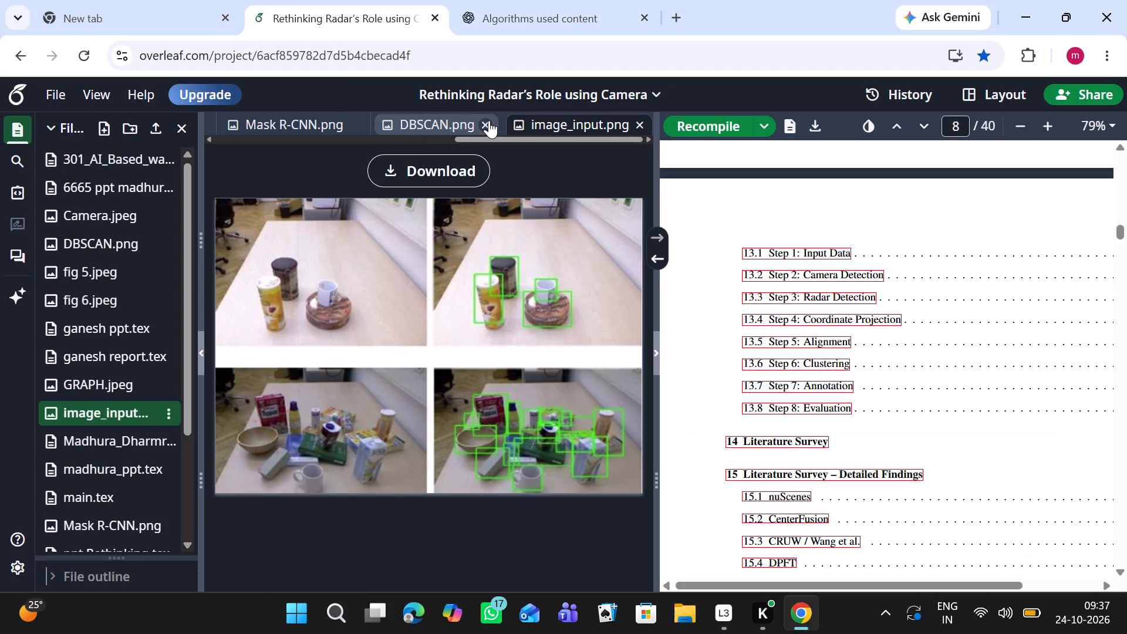
pyautogui.scroll(2, 514, 125)
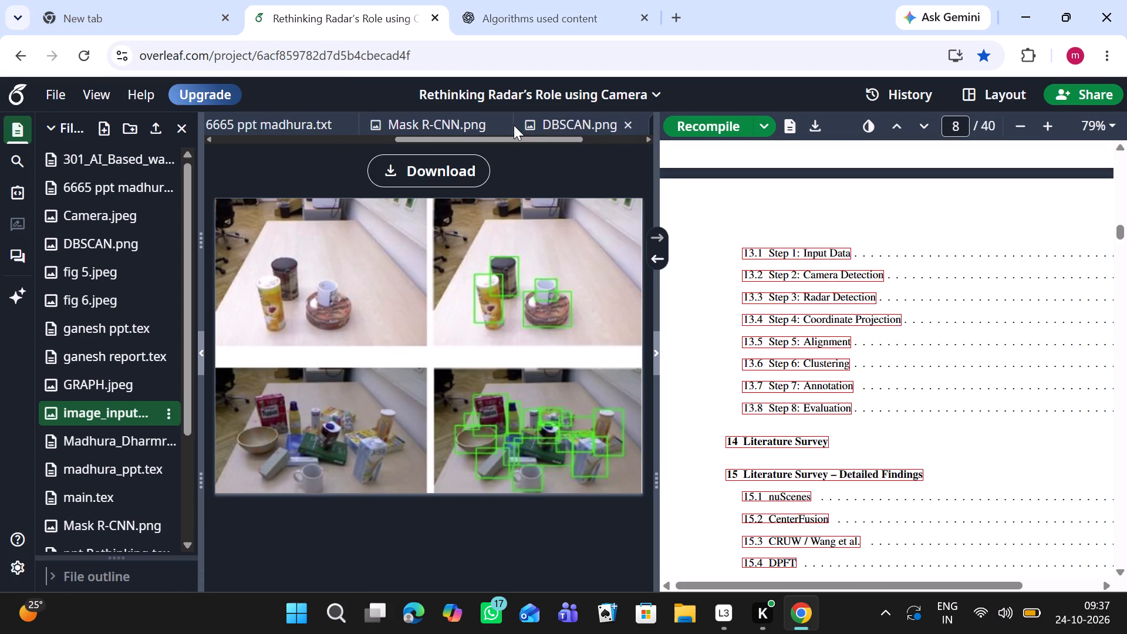
pyautogui.hscroll(1, 514, 125)
pyautogui.click(434, 122)
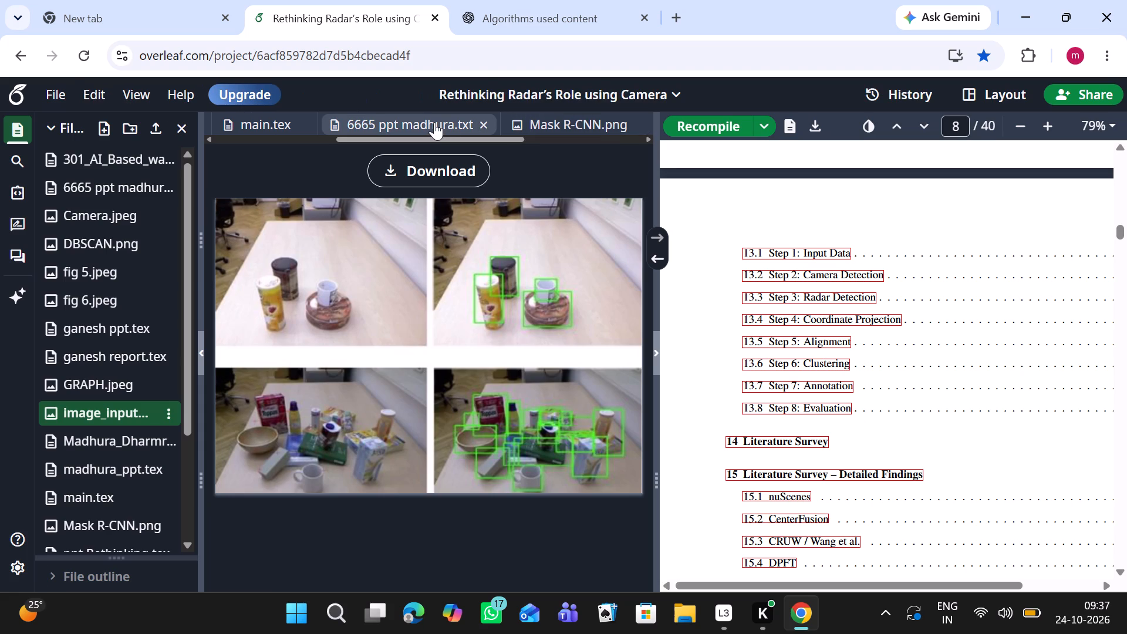
pyautogui.hscroll(5, 257, 117)
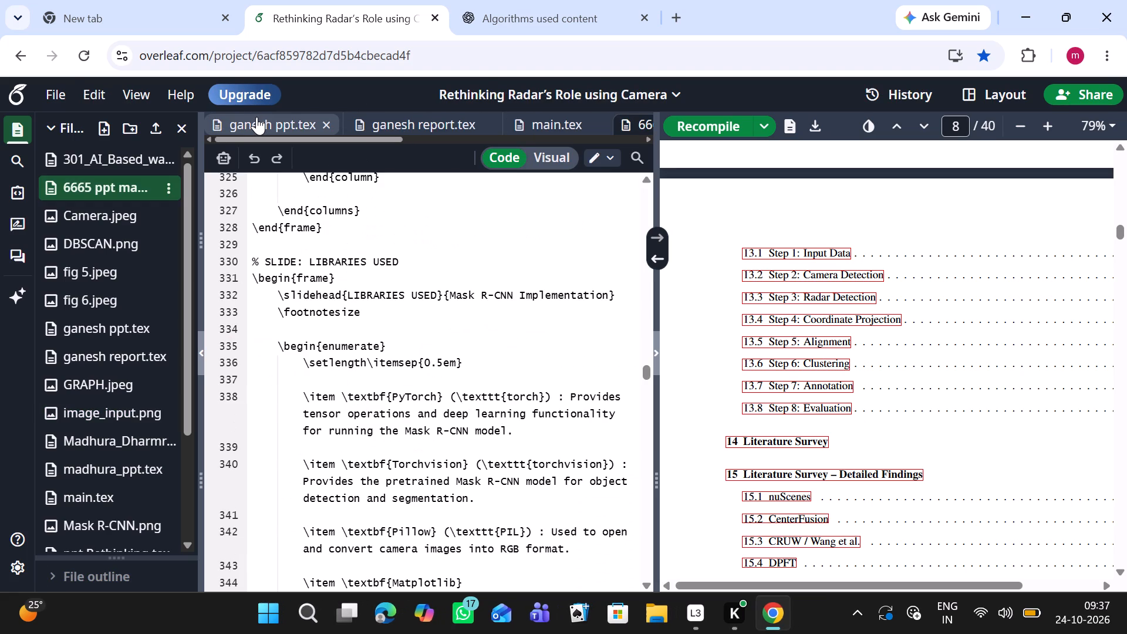
pyautogui.scroll(1, 477, 470)
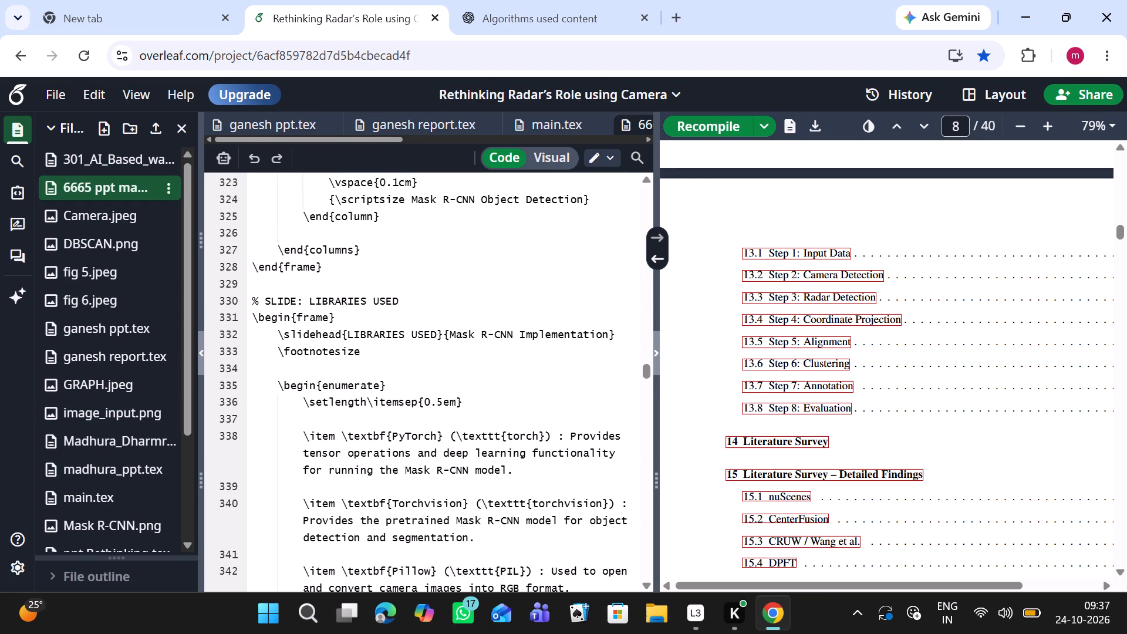
pyautogui.scroll(2, 477, 470)
pyautogui.scroll(-3, 477, 470)
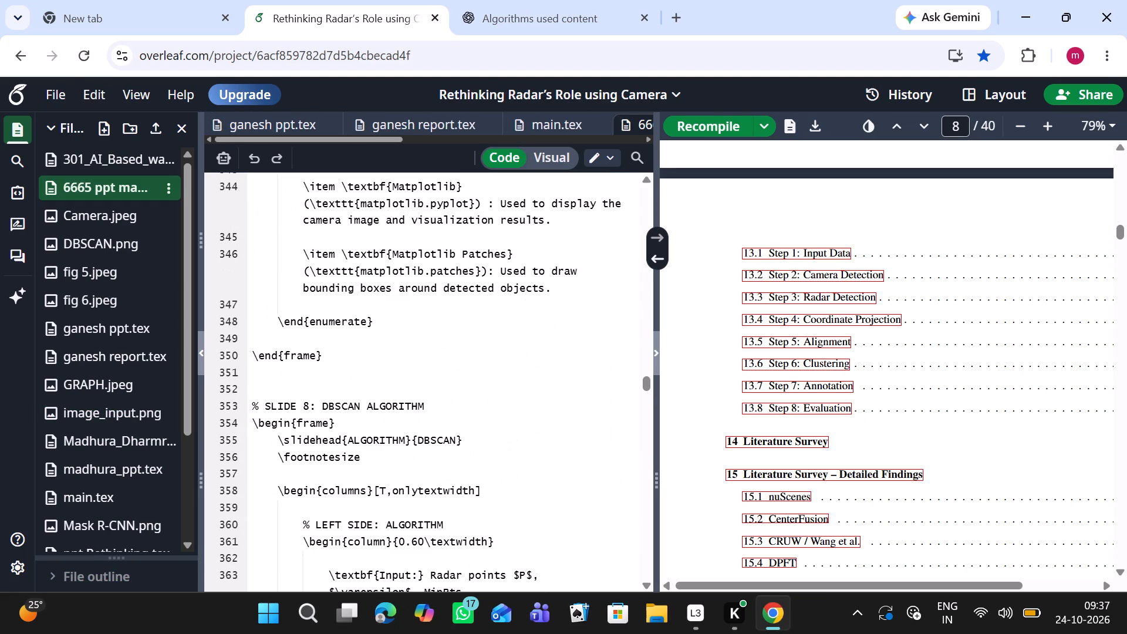
pyautogui.scroll(-1, 477, 470)
pyautogui.click(276, 119)
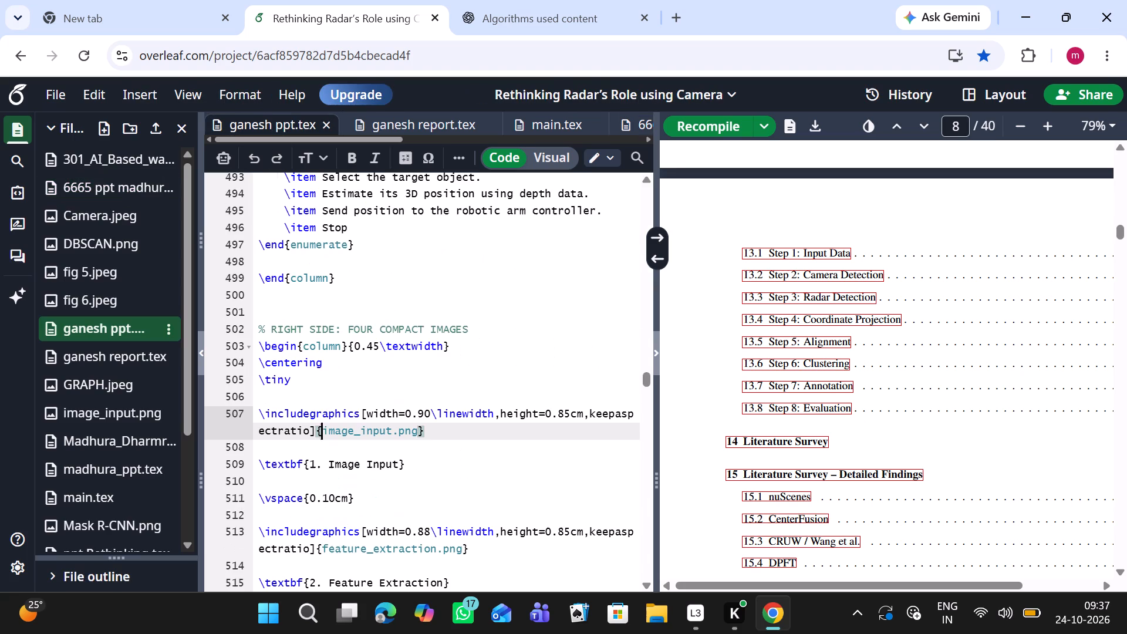
pyautogui.click(720, 123)
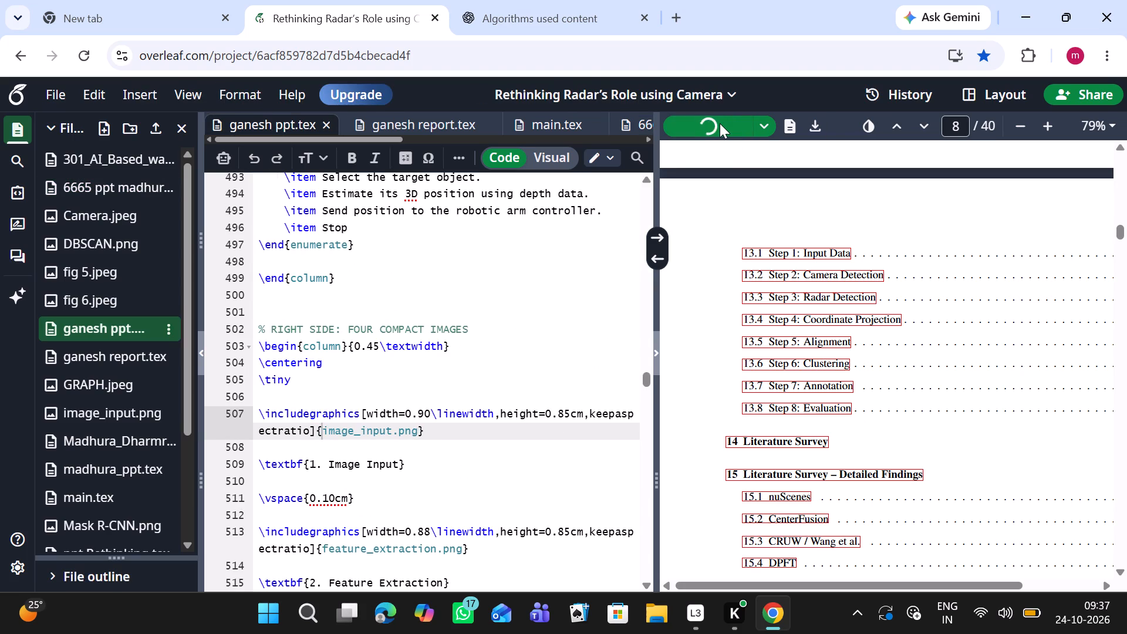
pyautogui.scroll(-1, 416, 486)
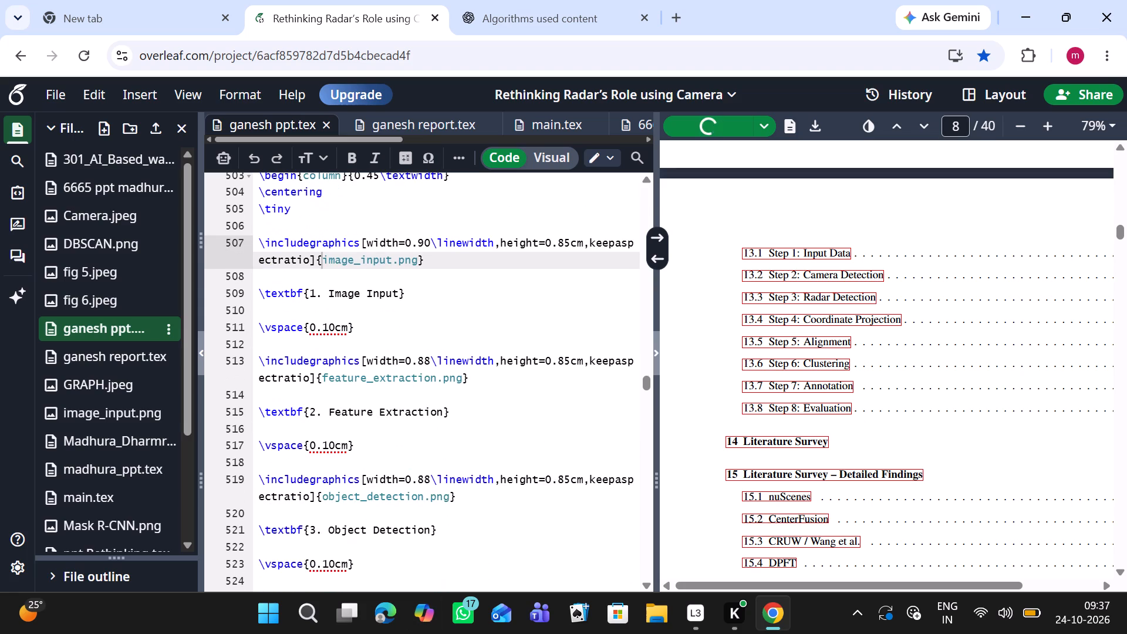
pyautogui.click(95, 120)
pyautogui.click(239, 204)
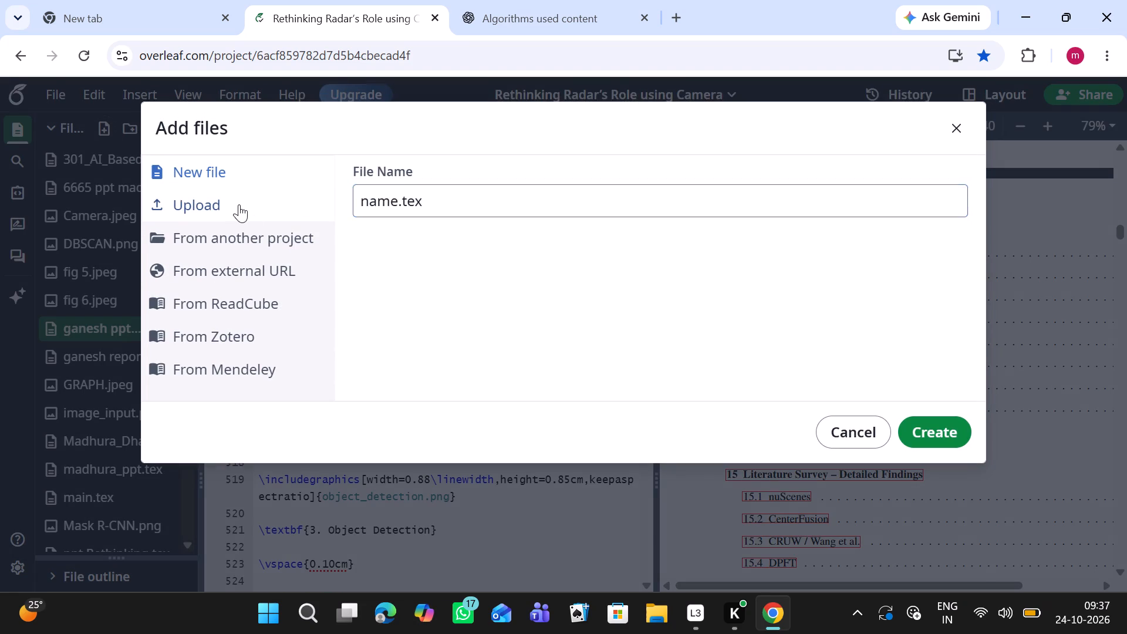
pyautogui.click(587, 345)
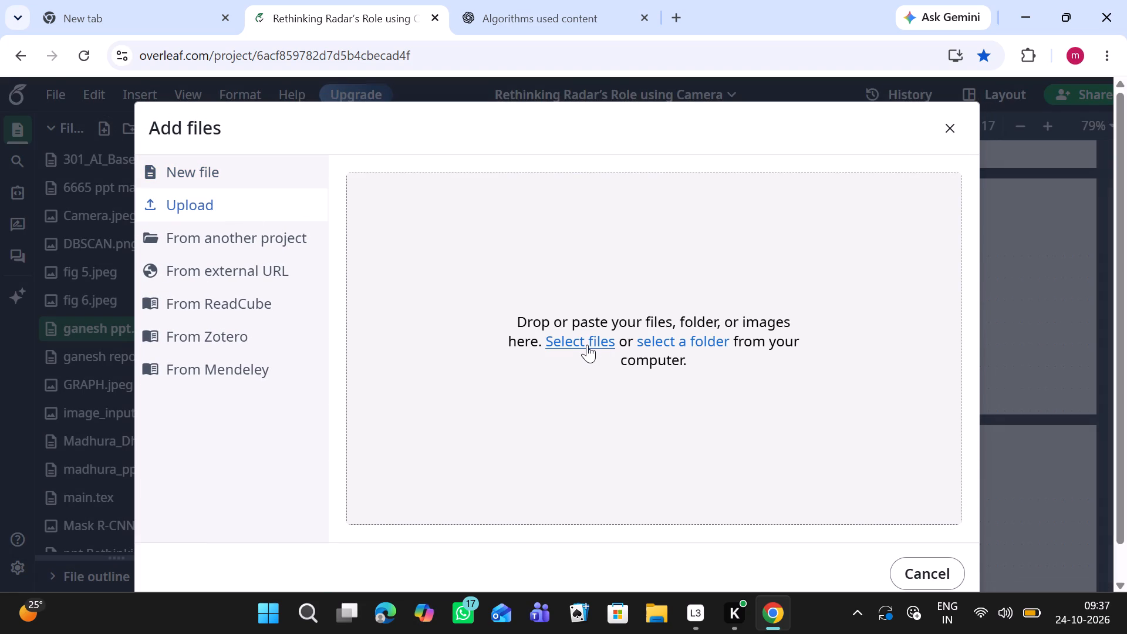
pyautogui.click(581, 341)
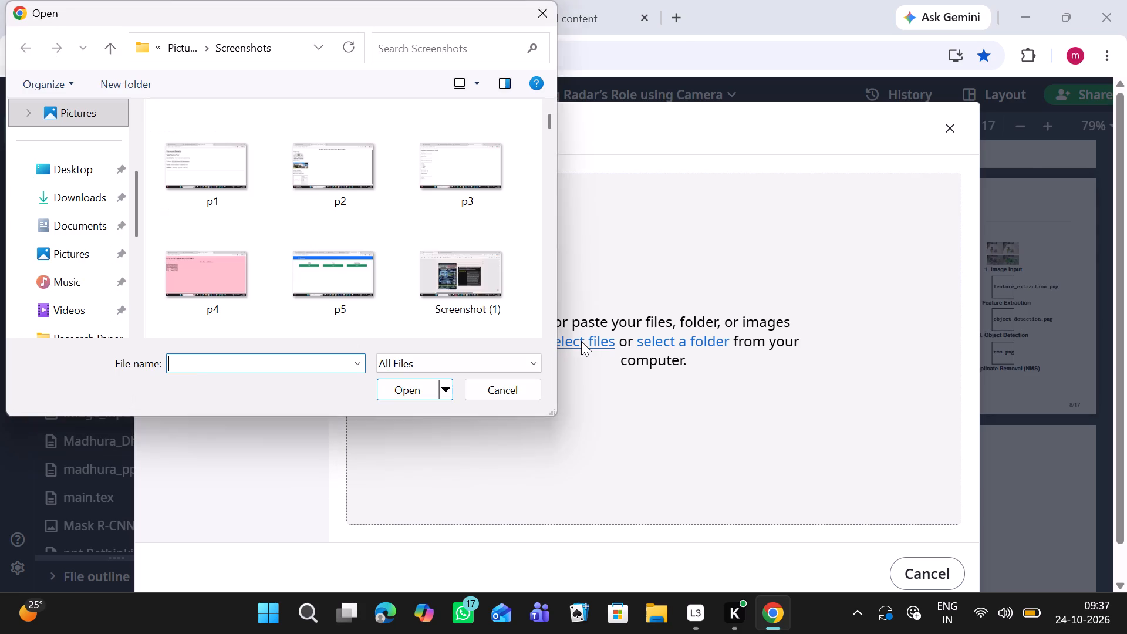
pyautogui.scroll(-20, 349, 276)
pyautogui.scroll(-20, 349, 276)
pyautogui.scroll(-2, 349, 276)
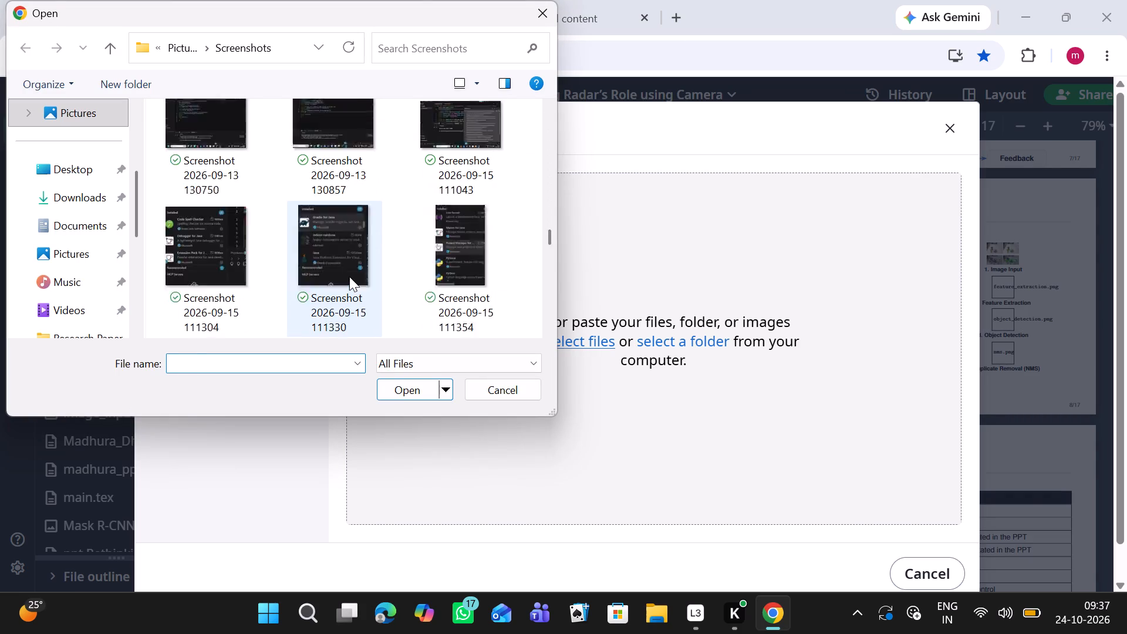
pyautogui.scroll(-20, 349, 276)
pyautogui.scroll(-12, 349, 276)
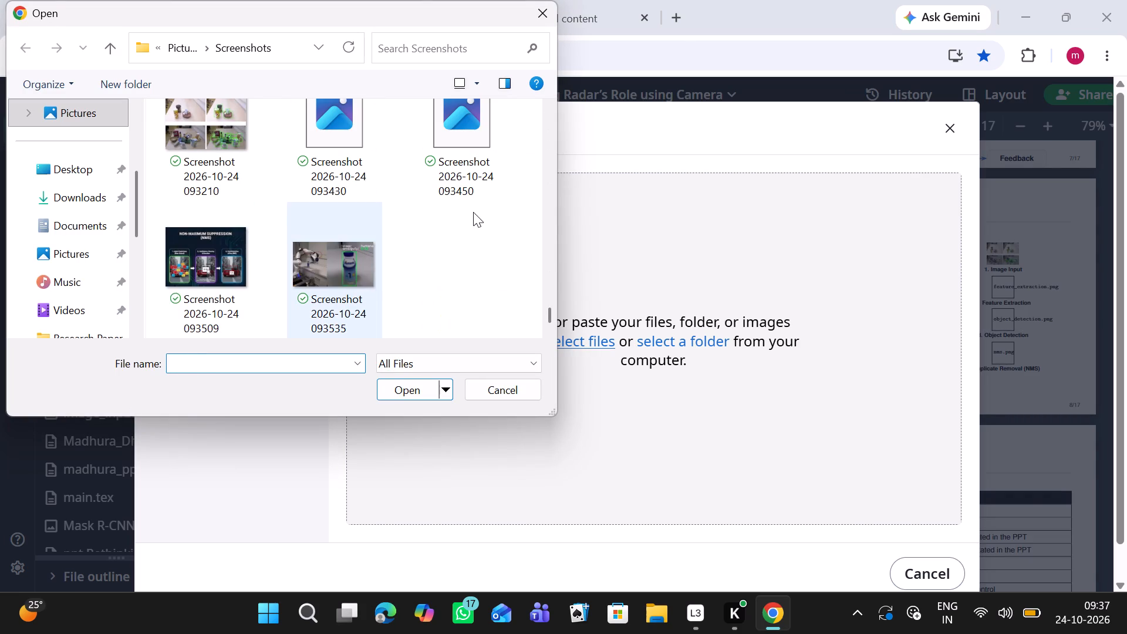
pyautogui.scroll(1, 473, 212)
pyautogui.scroll(-1, 374, 208)
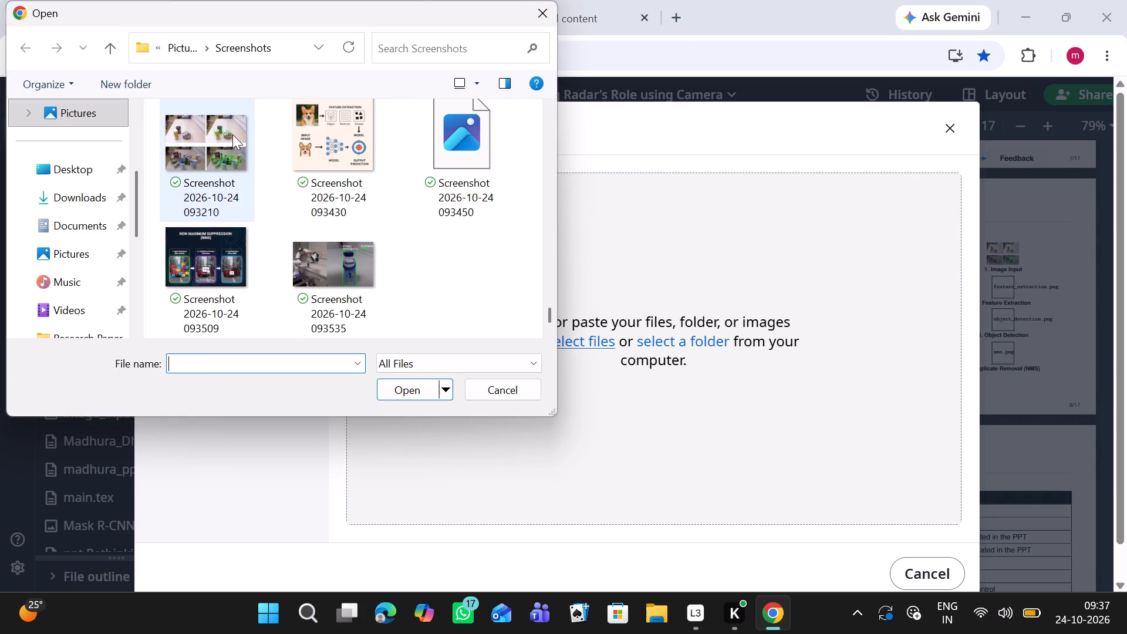
pyautogui.click(320, 183)
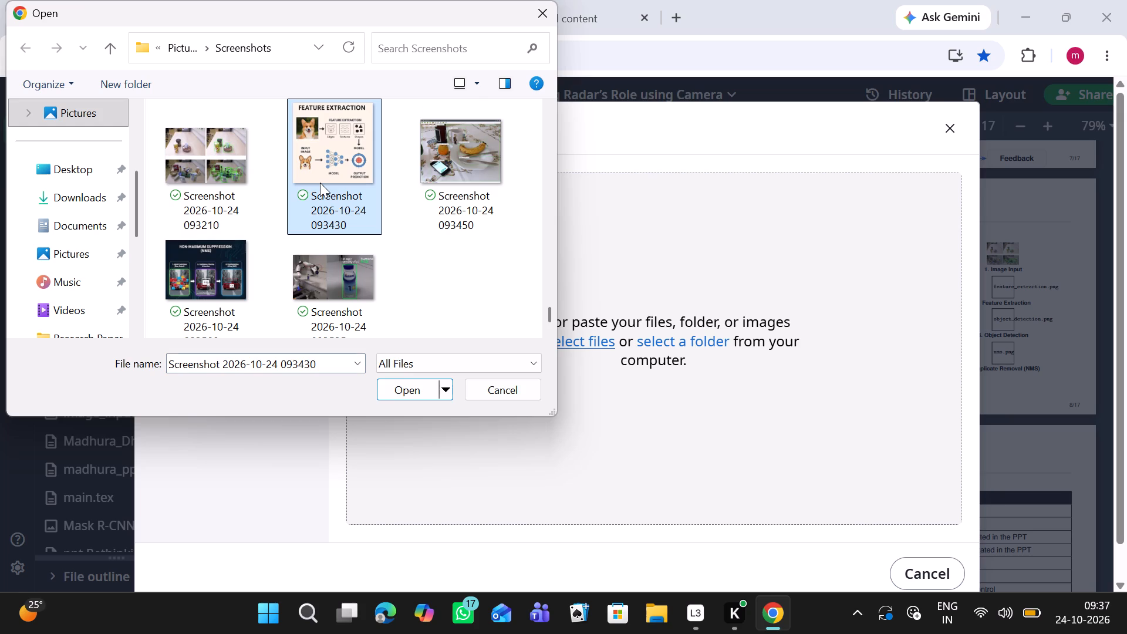
pyautogui.click(400, 386)
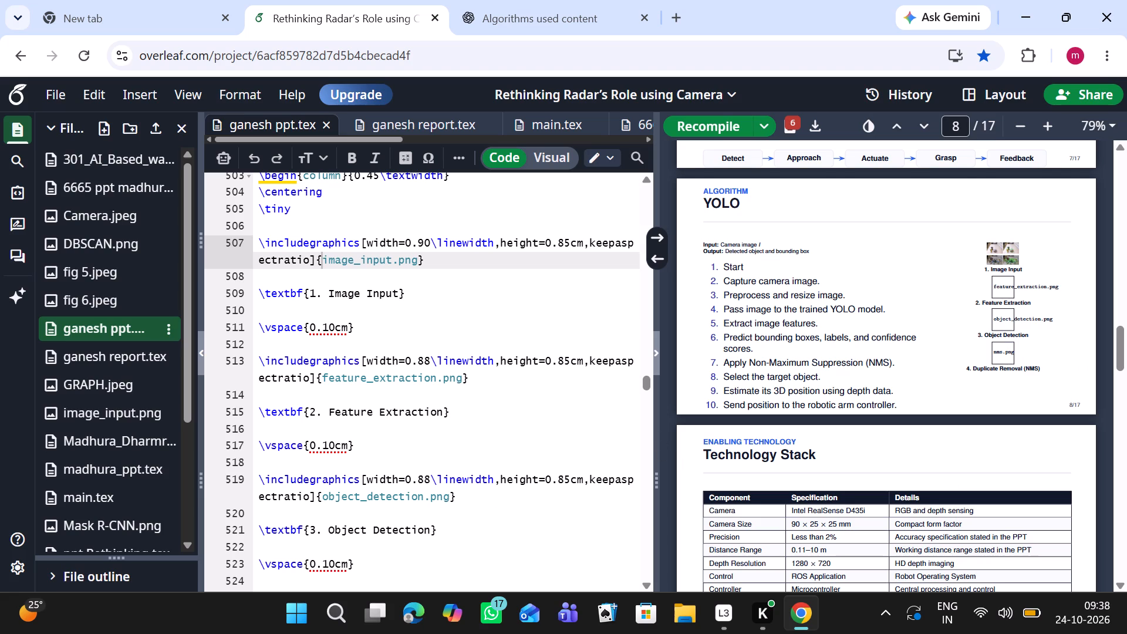
# Rename the uploaded feature extraction screenshot as feature_extraction.png, copying the name from its includegraphics line in ganesh ppt.tex.
pyautogui.moveTo(437, 383); pyautogui.dragTo(319, 380)
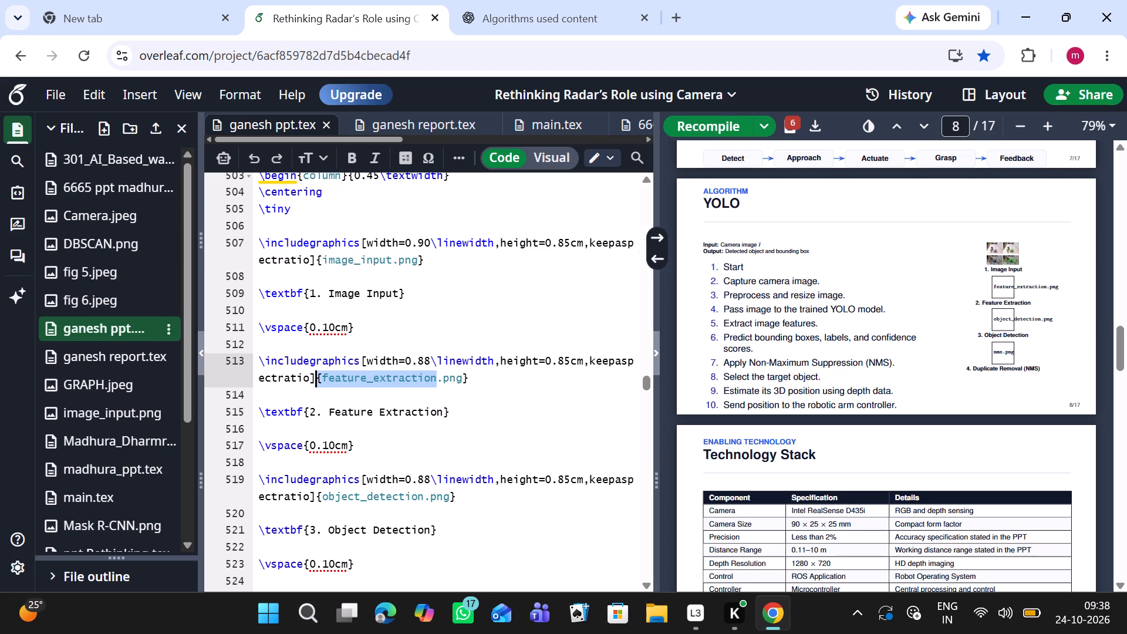
pyautogui.moveTo(319, 380); pyautogui.dragTo(317, 375)
pyautogui.moveTo(317, 375); pyautogui.dragTo(320, 375)
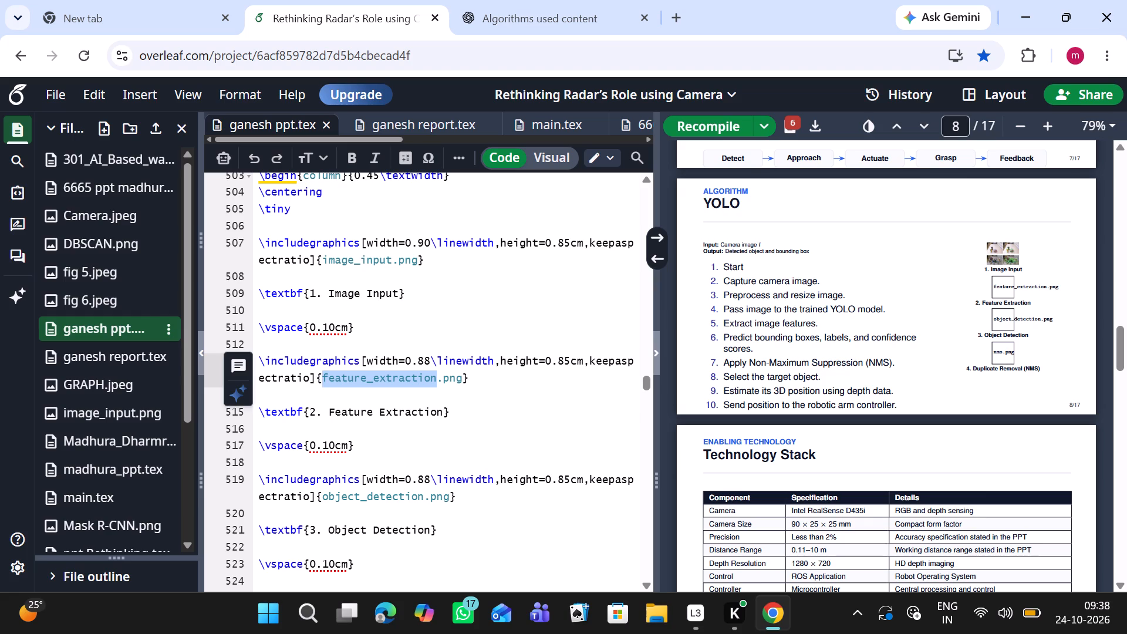
pyautogui.hotkey('ctrl', 'c')
pyautogui.scroll(-1, 136, 428)
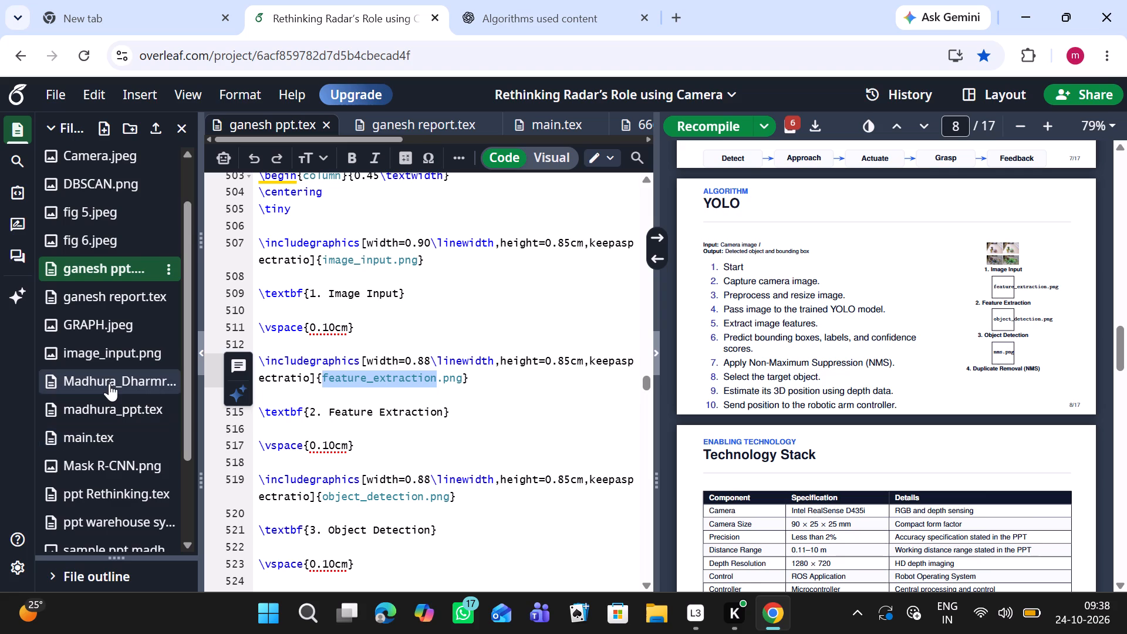
pyautogui.scroll(-1, 109, 383)
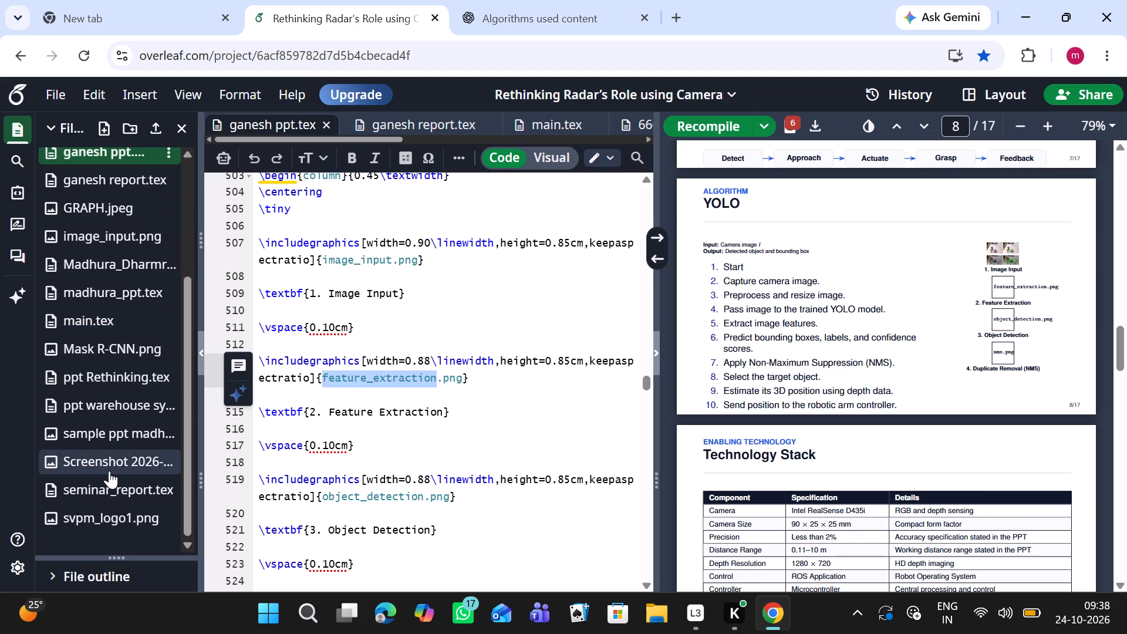
pyautogui.click(109, 459)
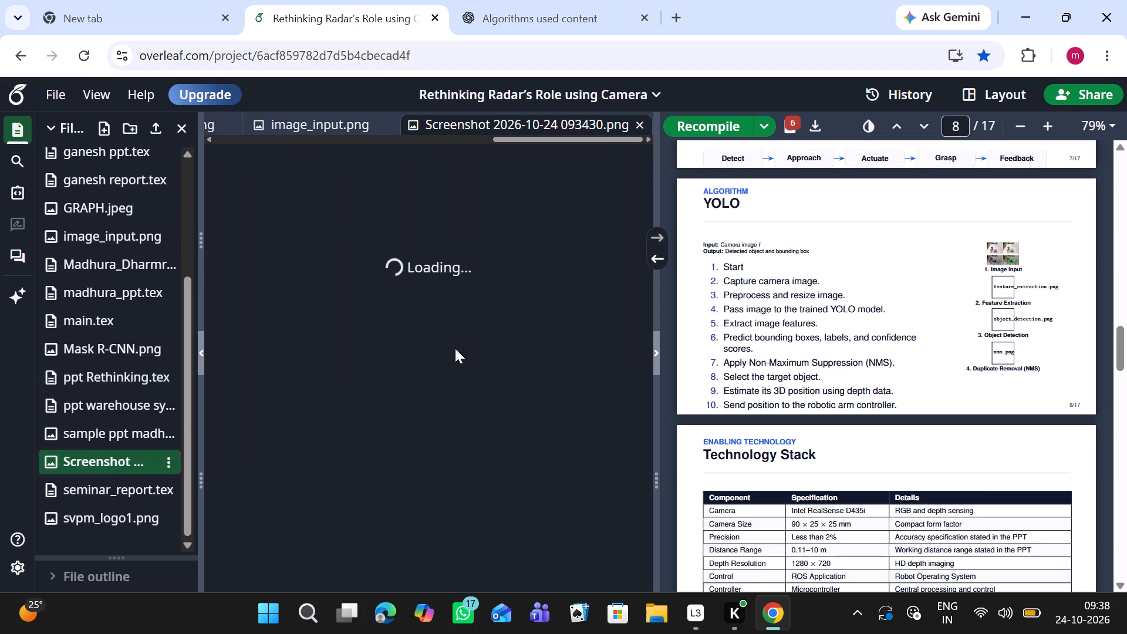
pyautogui.click(169, 458)
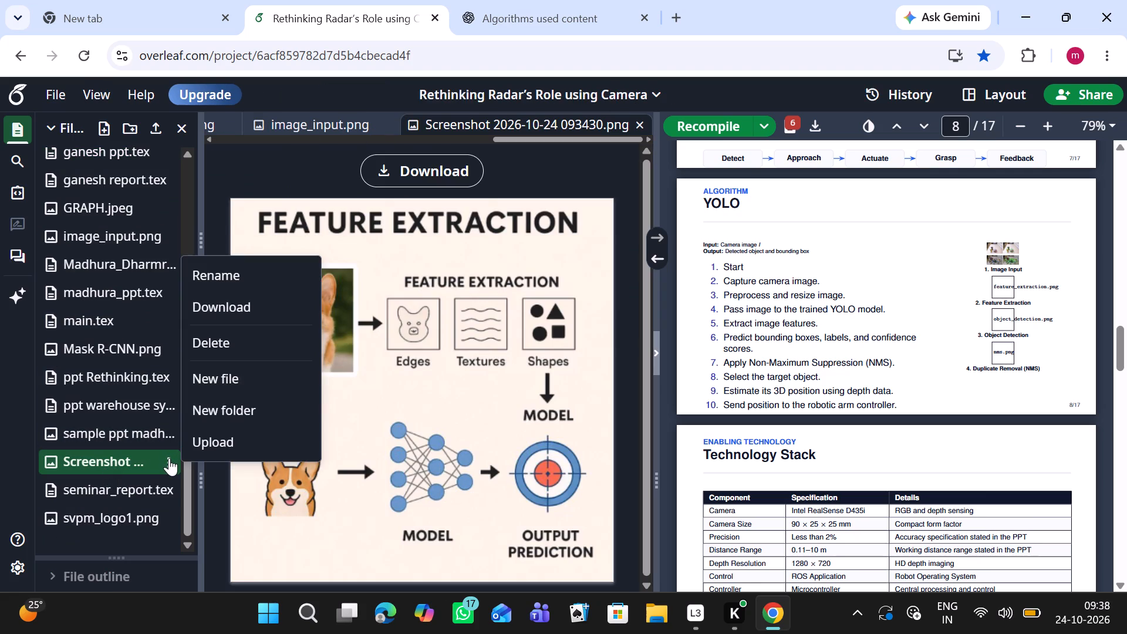
pyautogui.click(218, 277)
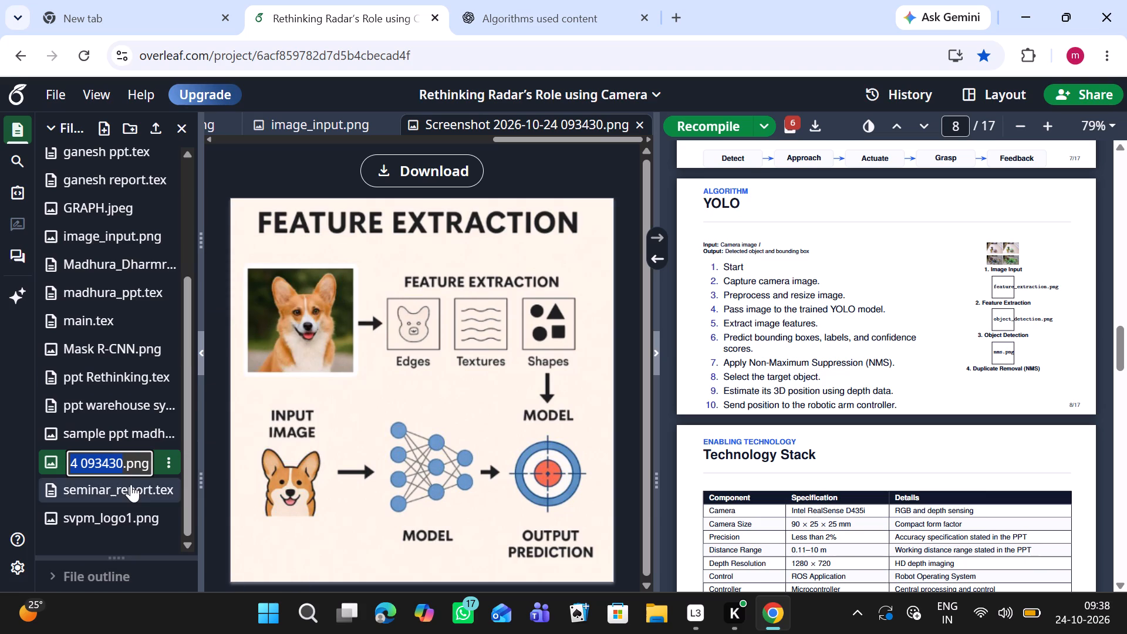
pyautogui.press('BackSpace')
pyautogui.hotkey('ctrl', 'v')
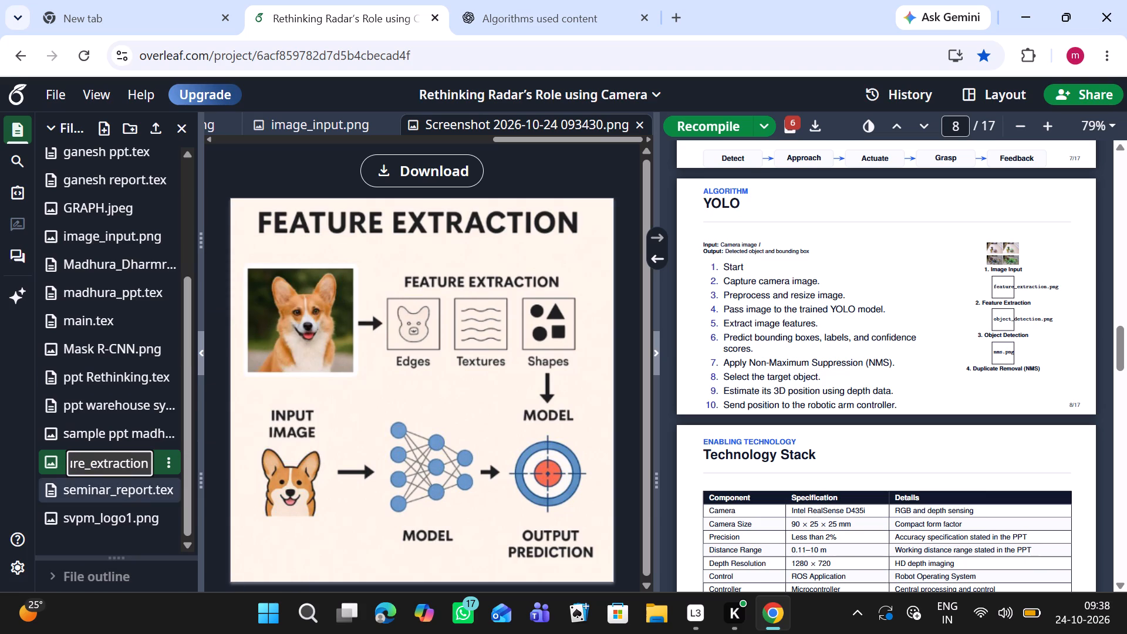
pyautogui.press('Return')
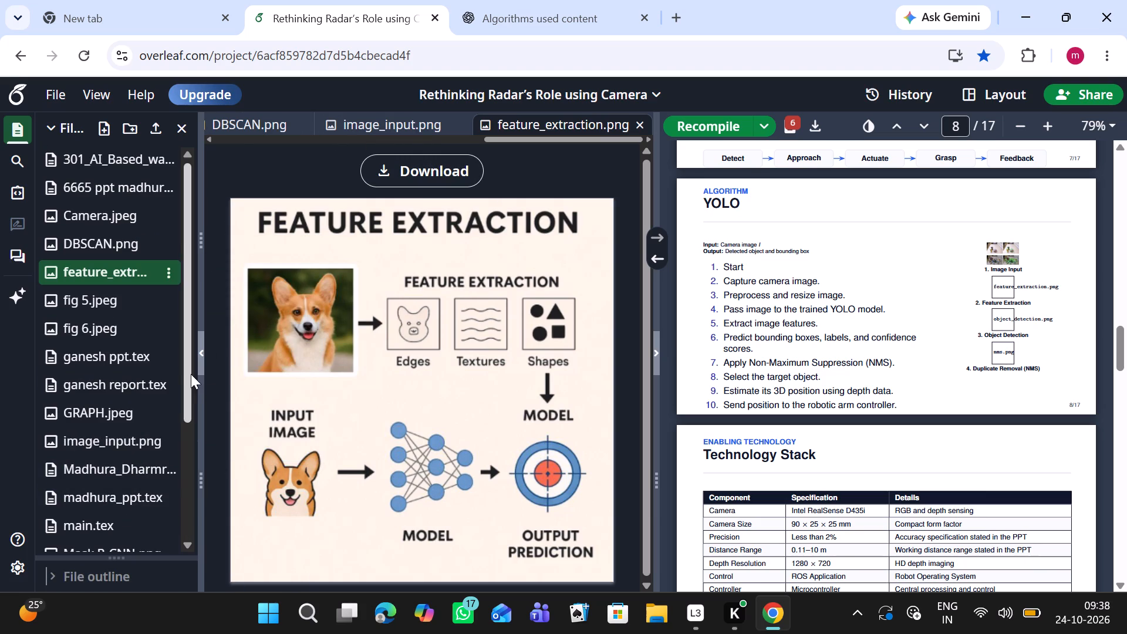
pyautogui.click(56, 92)
pyautogui.click(86, 124)
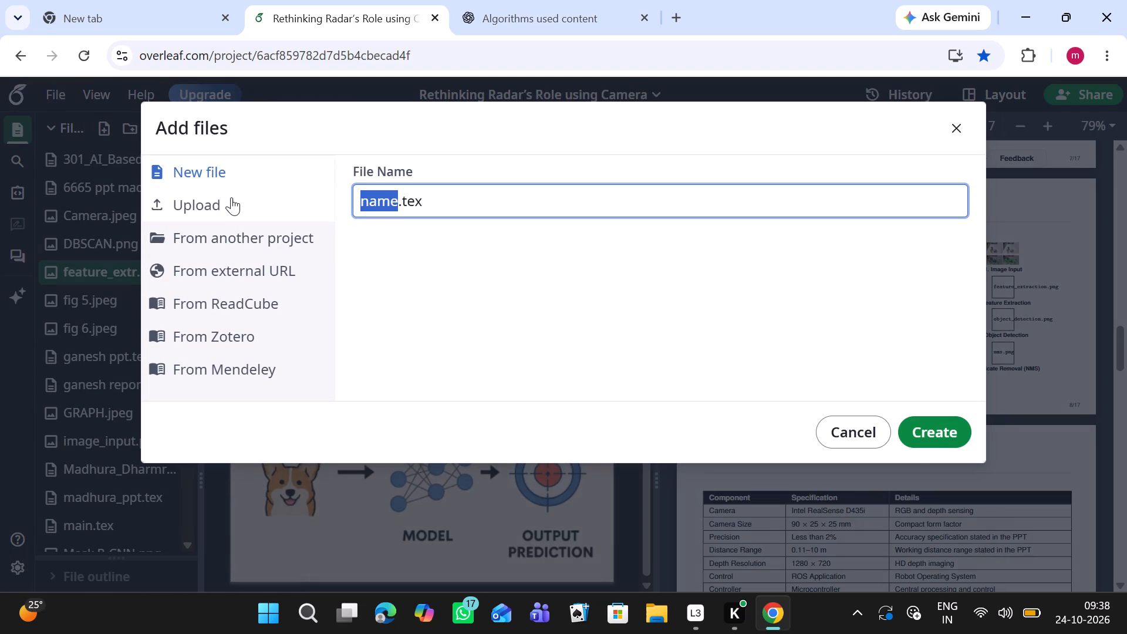
pyautogui.click(231, 197)
pyautogui.click(568, 340)
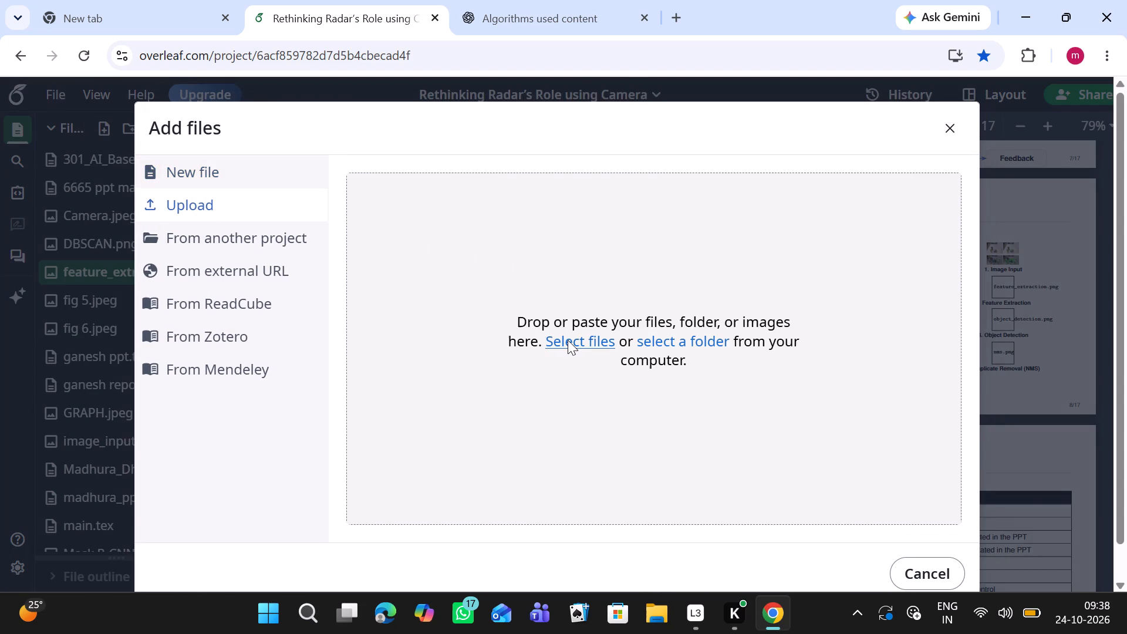
pyautogui.scroll(-20, 359, 276)
pyautogui.scroll(-20, 359, 276)
pyautogui.scroll(-10, 359, 276)
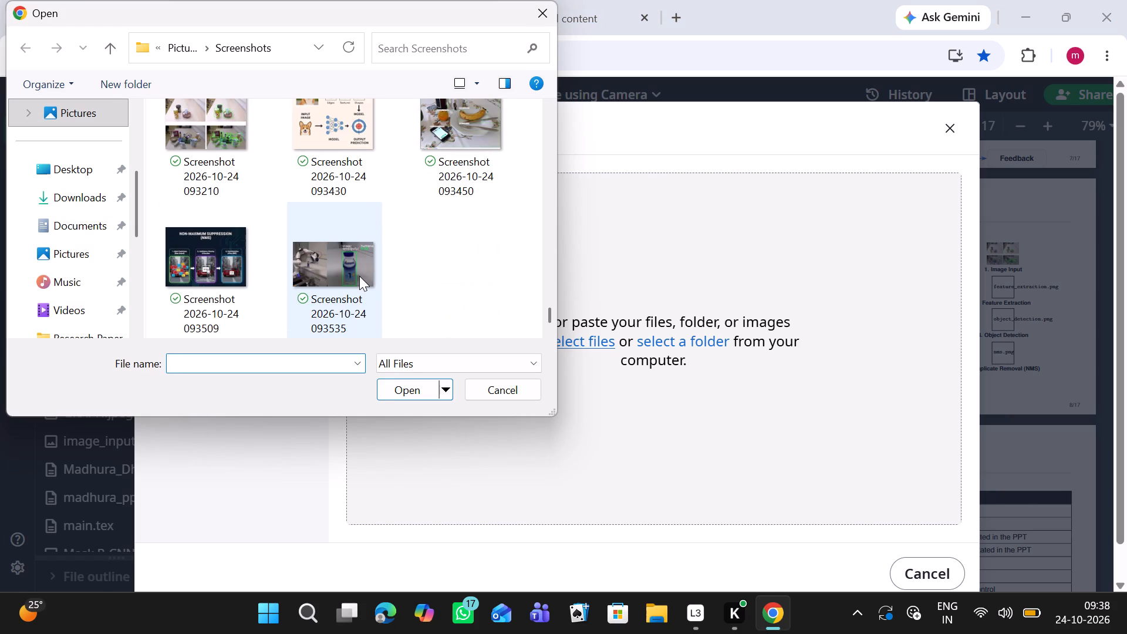
pyautogui.scroll(-3, 359, 276)
pyautogui.click(453, 166)
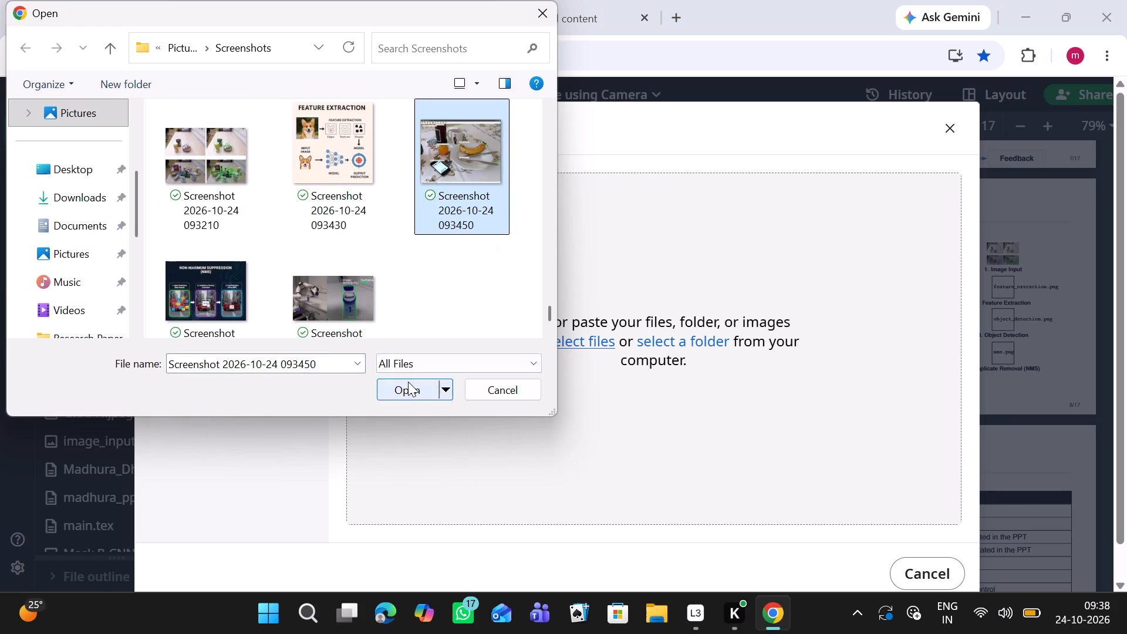
pyautogui.click(405, 394)
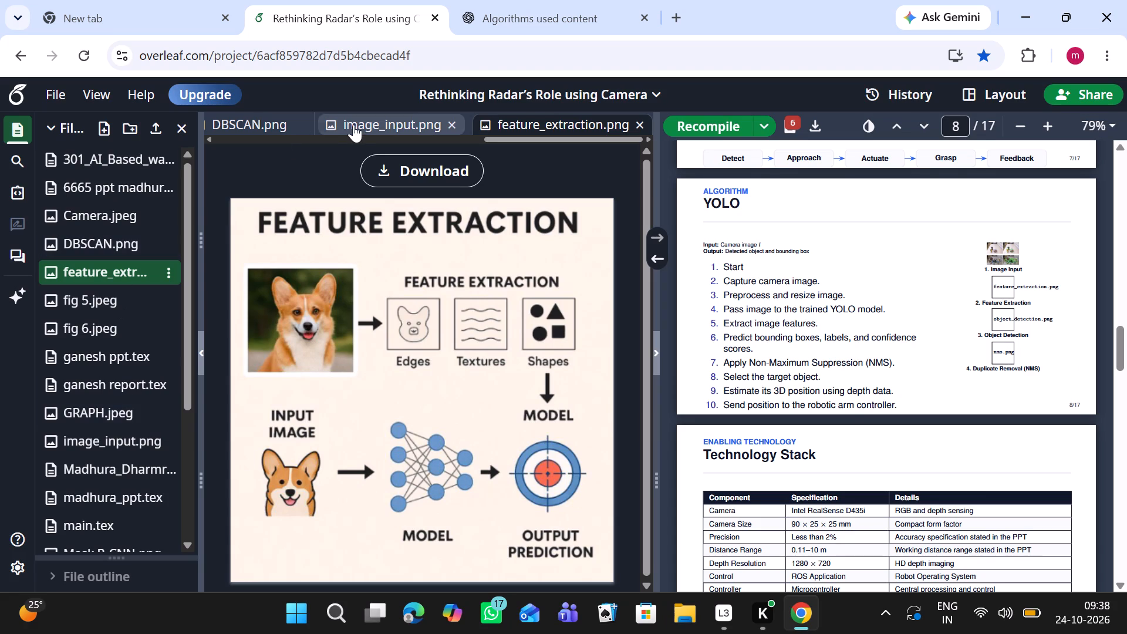
# Close the open Mask R-CNN.png, DBSCAN.png and image_input.png files in the editor.
pyautogui.hscroll(2, 356, 125)
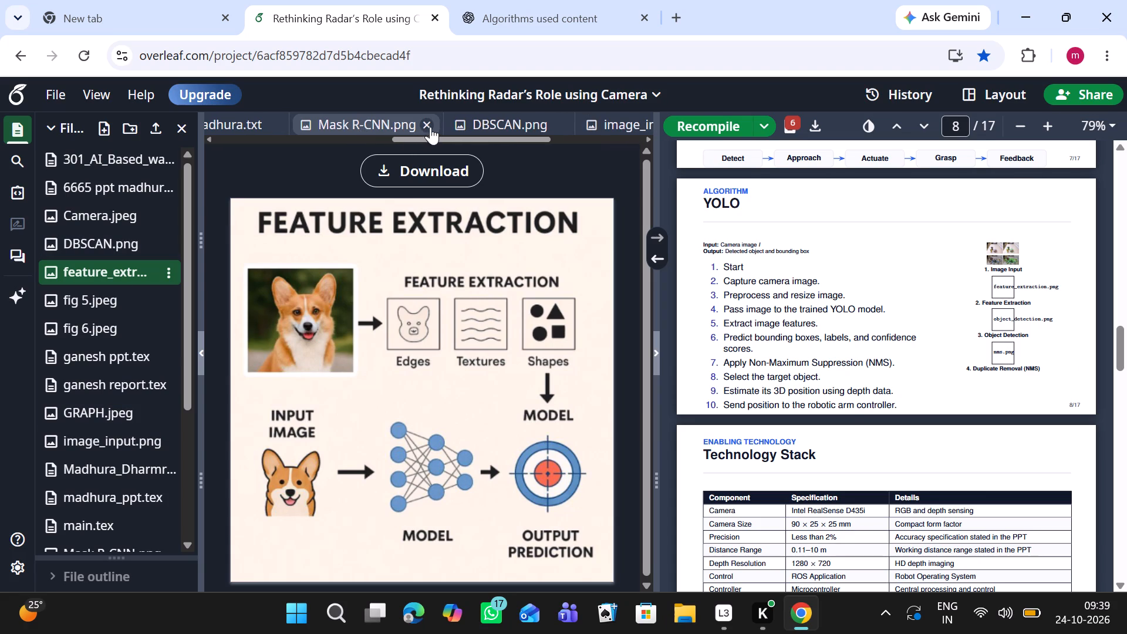
pyautogui.click(430, 123)
pyautogui.click(400, 119)
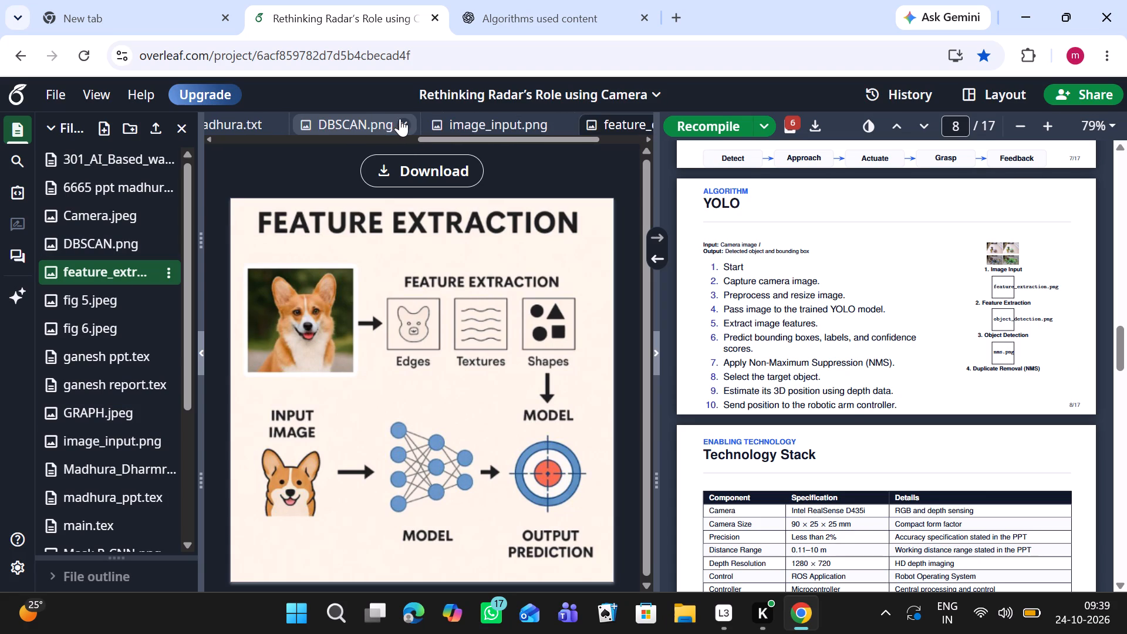
pyautogui.click(453, 124)
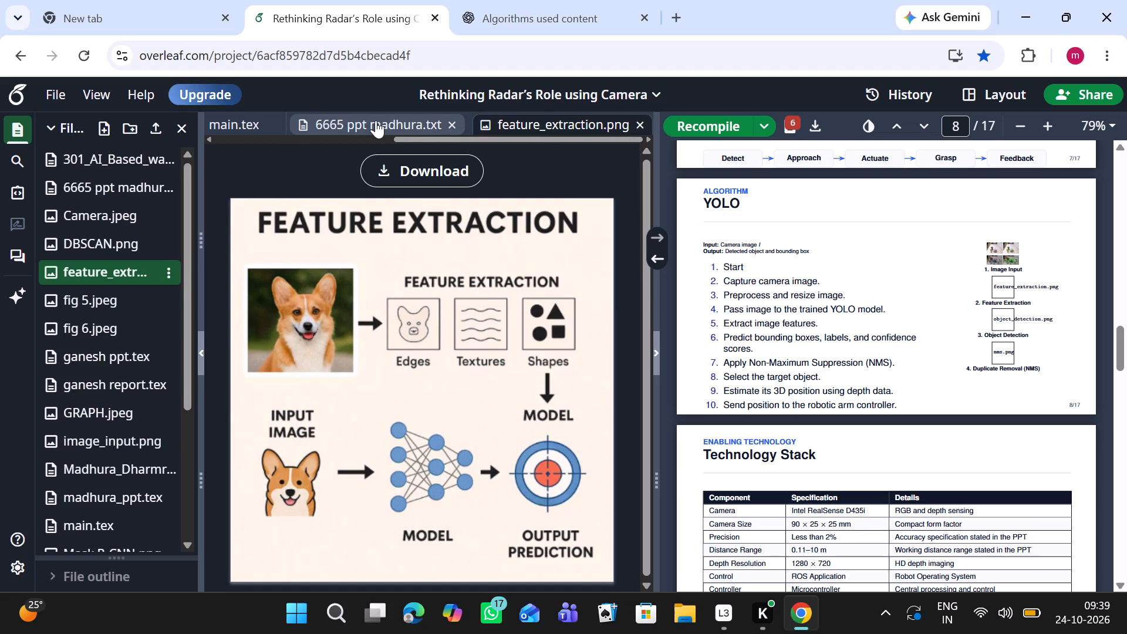
# Rename the uploaded object detection screenshot as {object_detection.png, copying the name from its includegraphics line in ganesh ppt.tex.
pyautogui.hscroll(5, 359, 120)
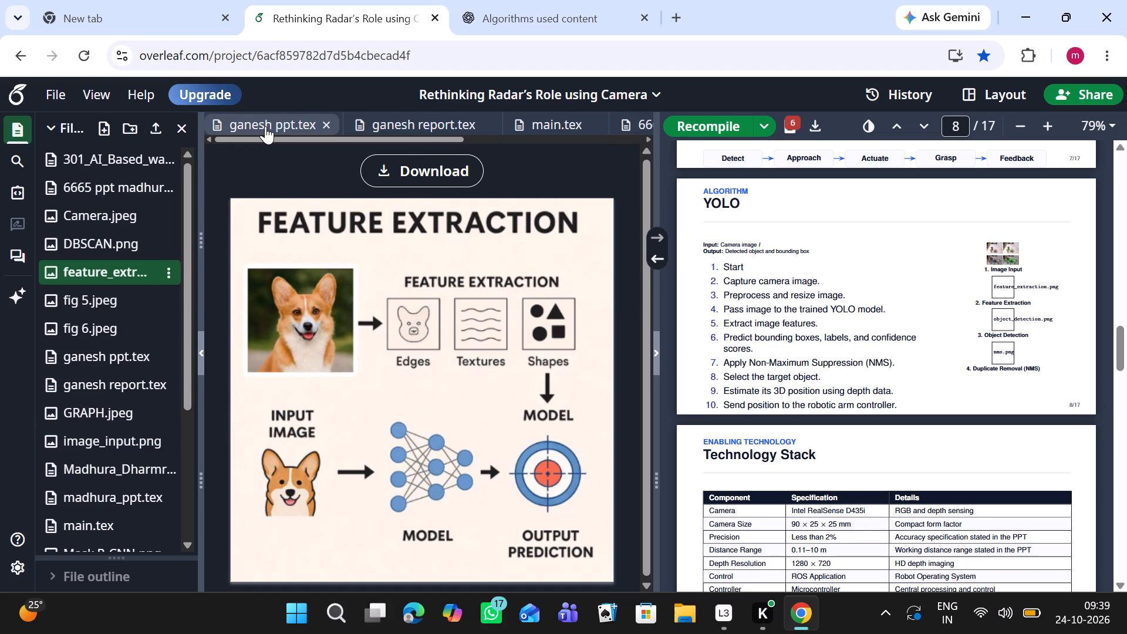
pyautogui.click(265, 126)
pyautogui.scroll(-1, 386, 457)
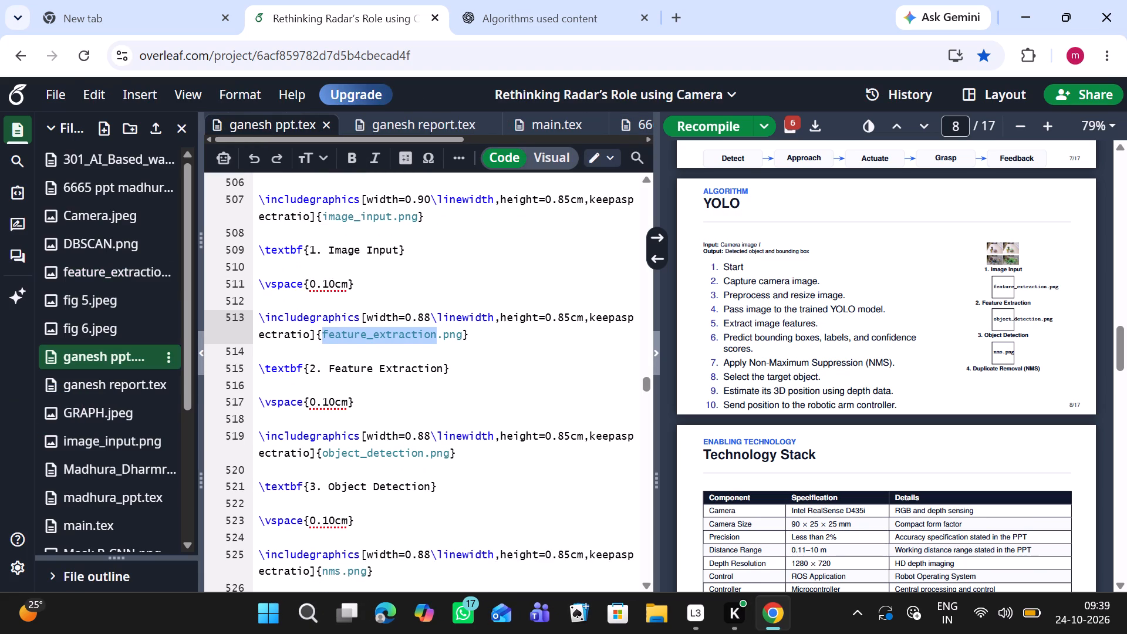
pyautogui.moveTo(422, 459); pyautogui.dragTo(320, 455)
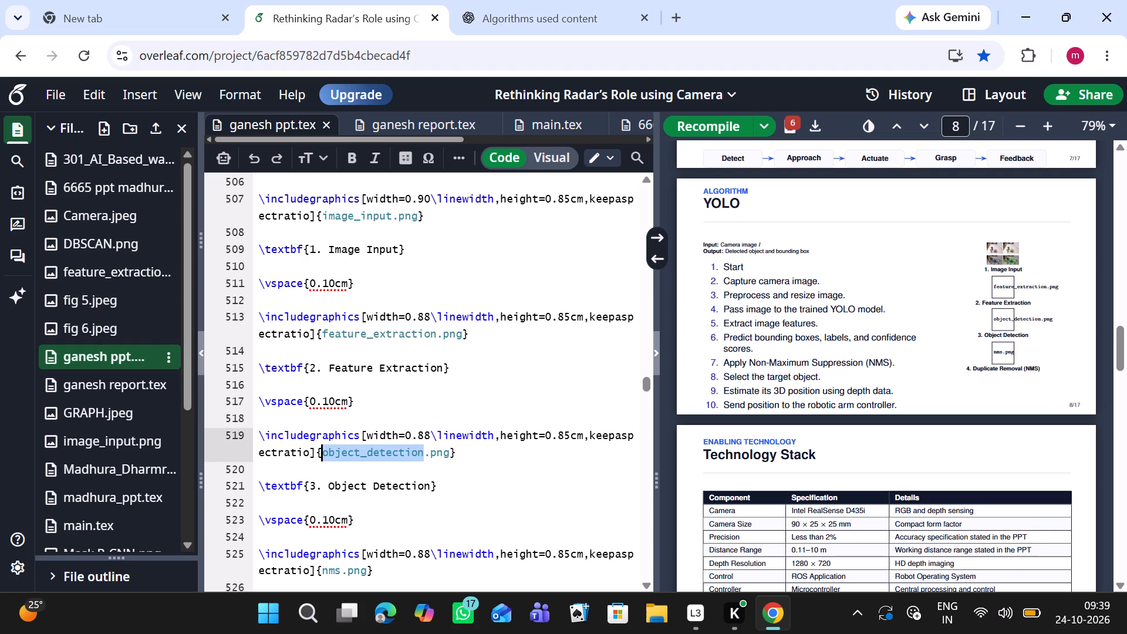
pyautogui.moveTo(320, 455); pyautogui.dragTo(319, 455)
pyautogui.hotkey('ctrl', 'c')
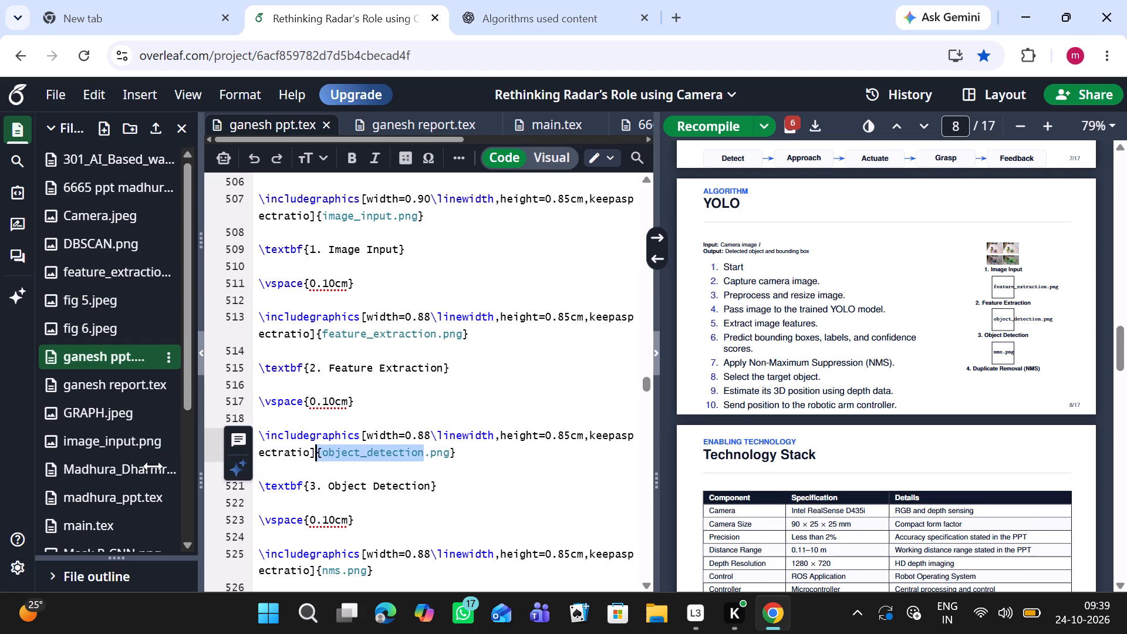
pyautogui.scroll(-2, 153, 466)
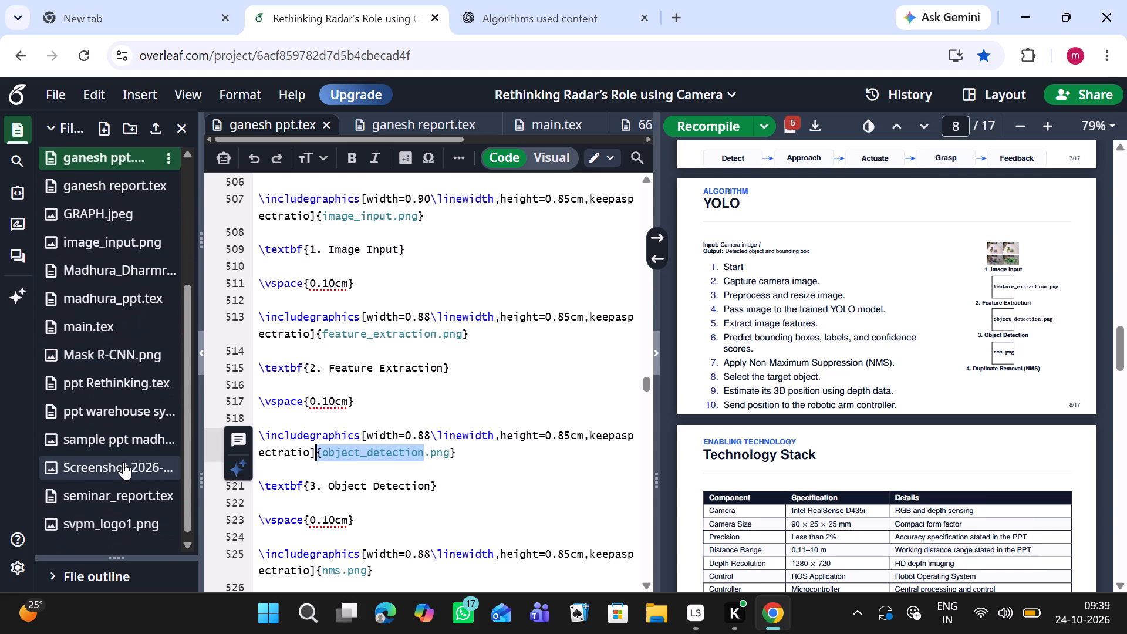
pyautogui.click(123, 462)
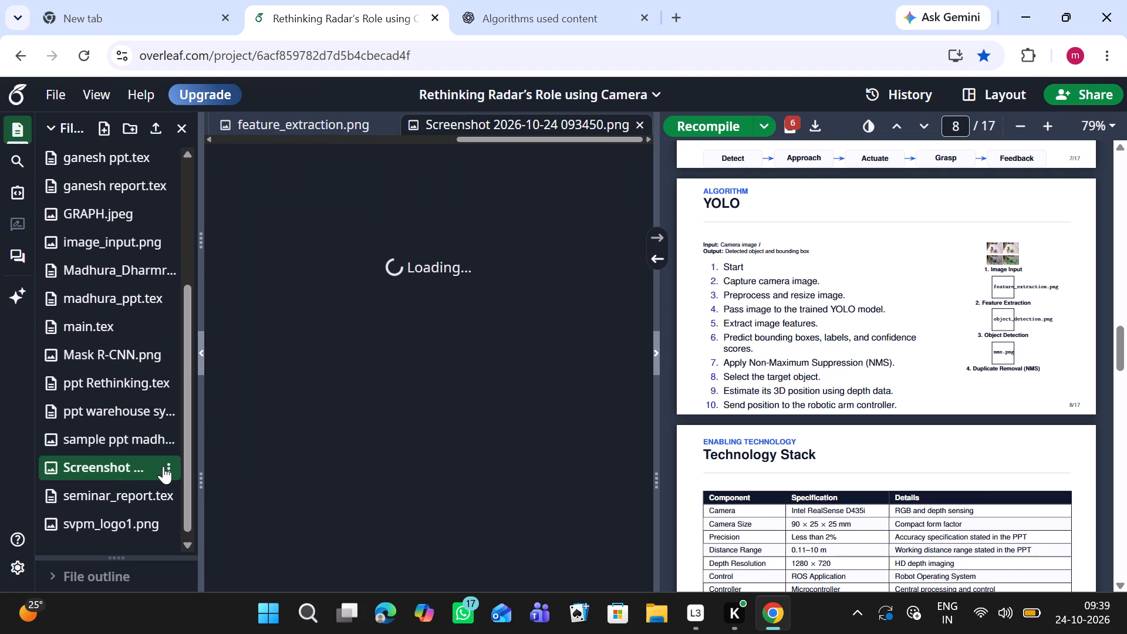
pyautogui.click(163, 466)
pyautogui.click(254, 273)
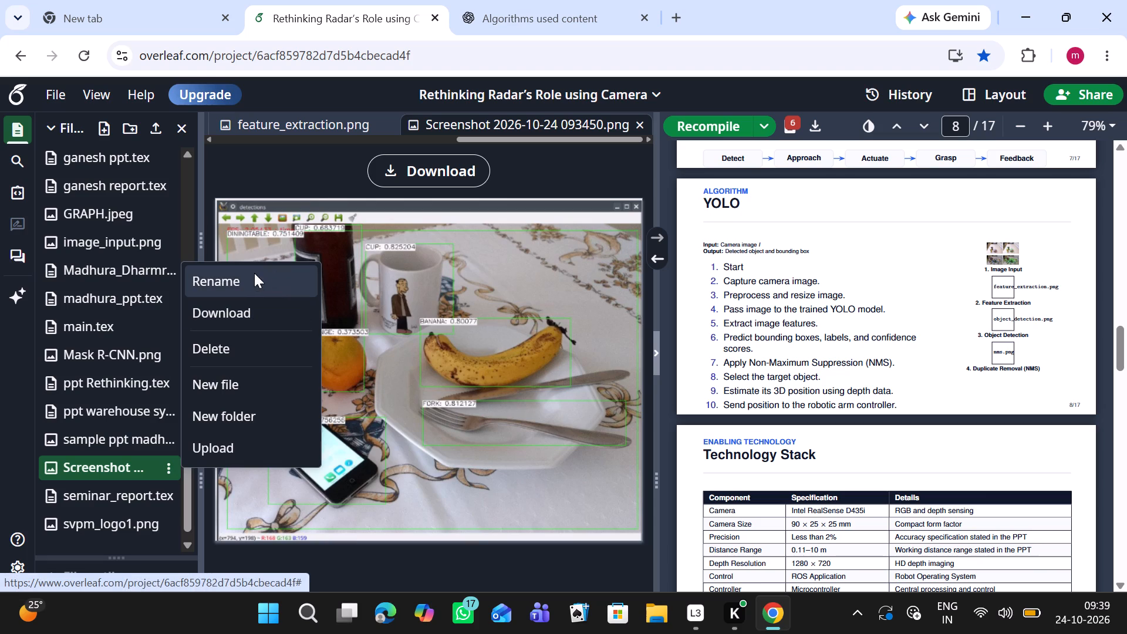
pyautogui.hotkey('ctrl', 'v')
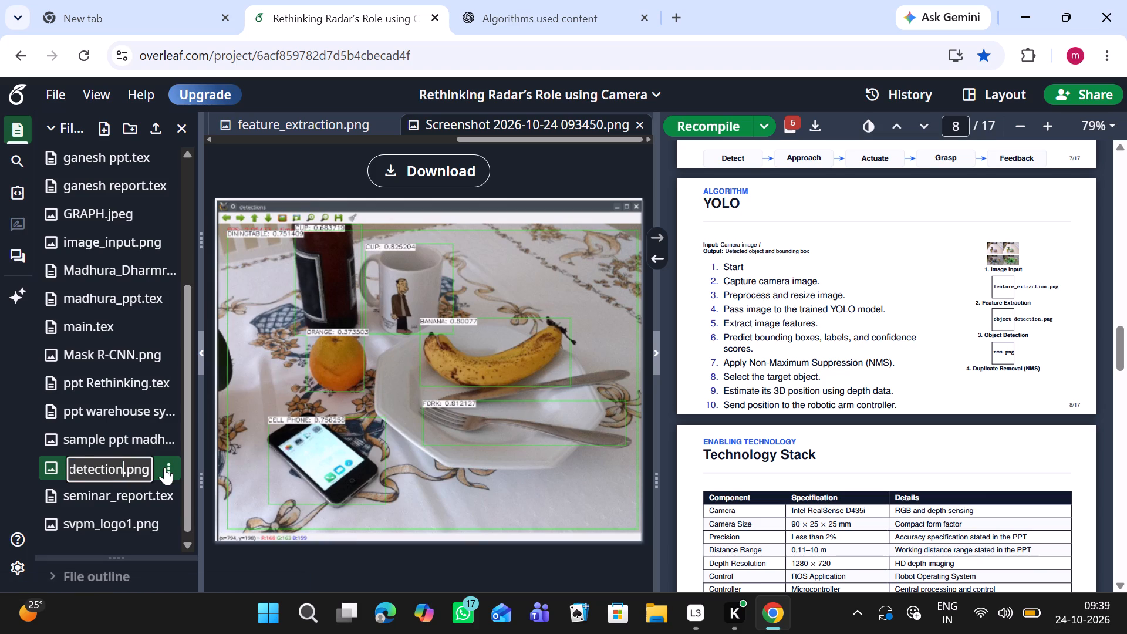
pyautogui.press('Return')
# Copy the image name nms from the includegraphics line above the Duplicate Removal (NMS) caption in ganesh ppt.tex.
pyautogui.hscroll(3, 239, 117)
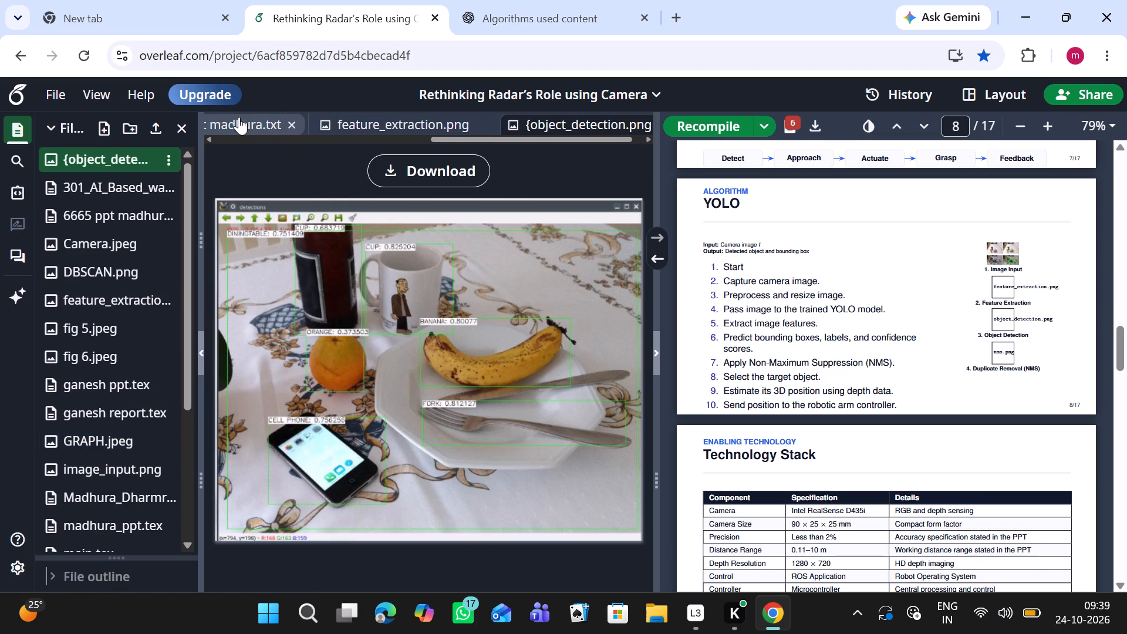
pyautogui.hscroll(3, 239, 117)
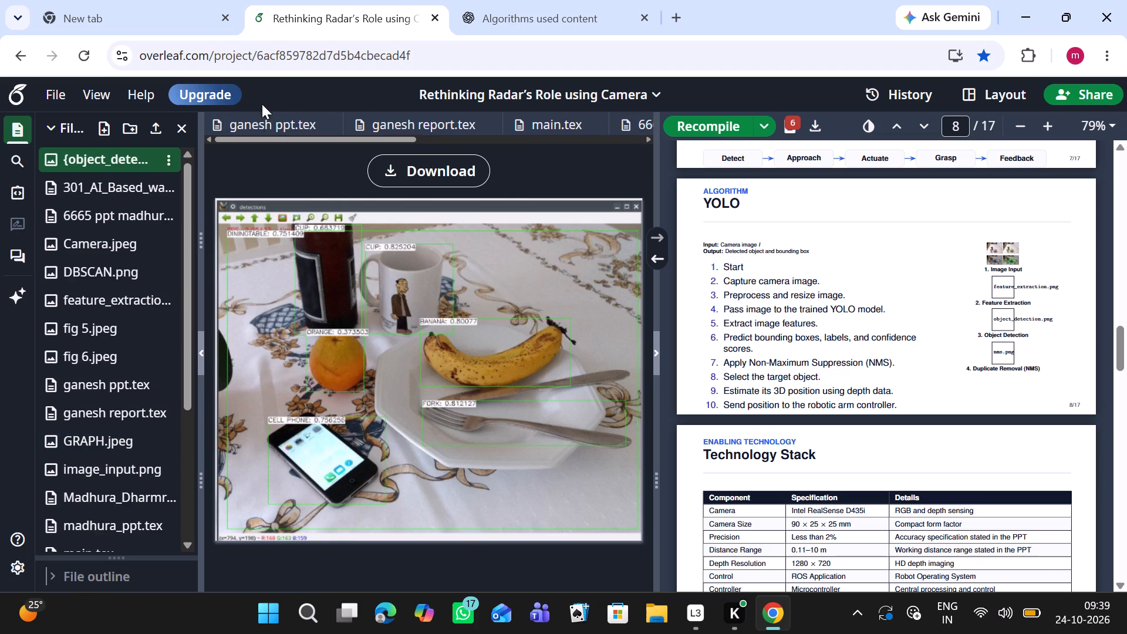
pyautogui.click(260, 121)
pyautogui.scroll(-1, 364, 364)
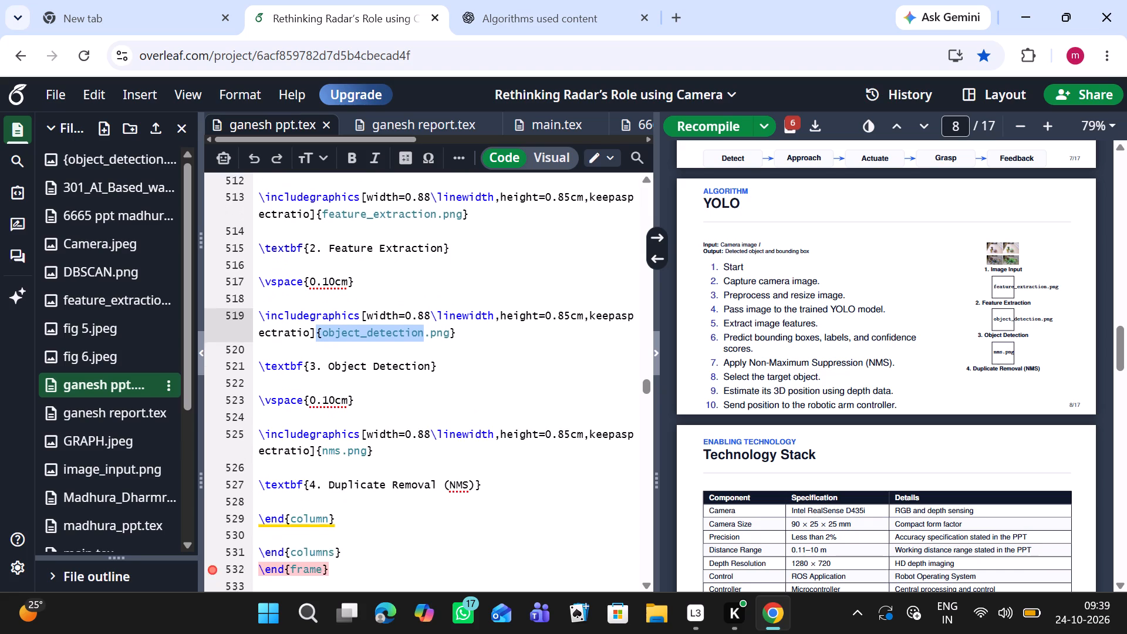
pyautogui.scroll(-1, 364, 364)
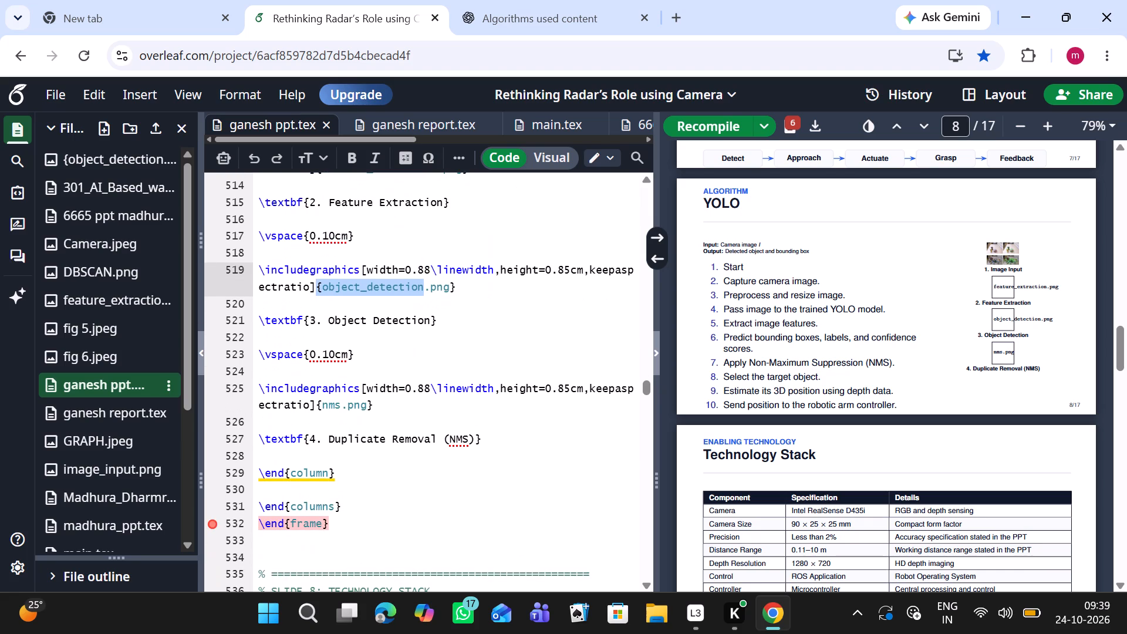
pyautogui.click(336, 407)
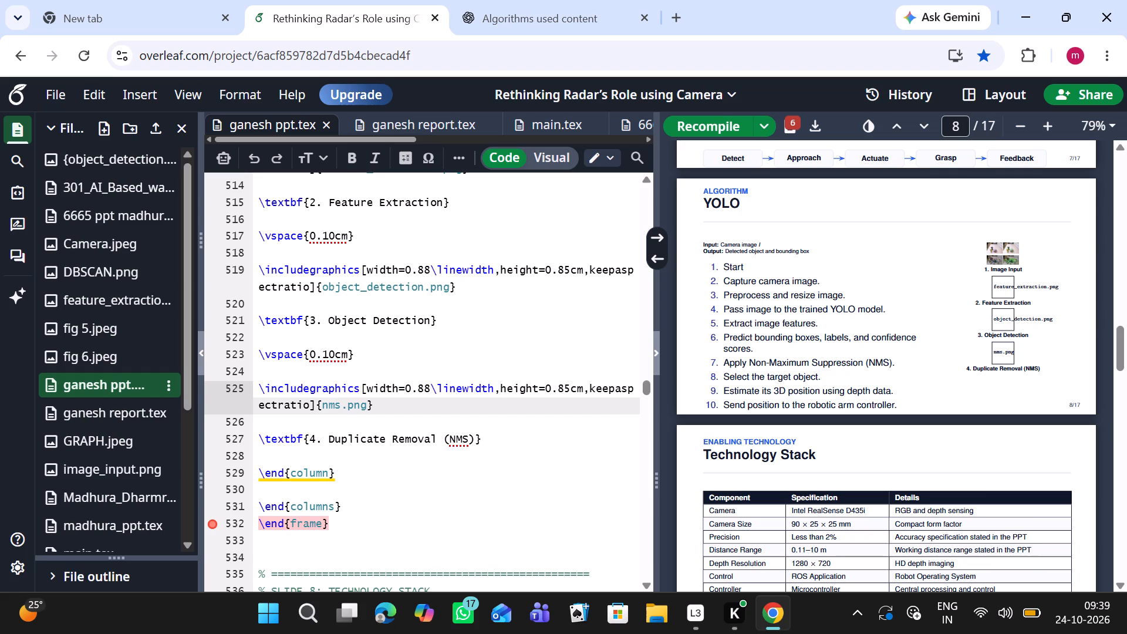
pyautogui.moveTo(336, 407); pyautogui.dragTo(318, 407)
pyautogui.click(318, 407)
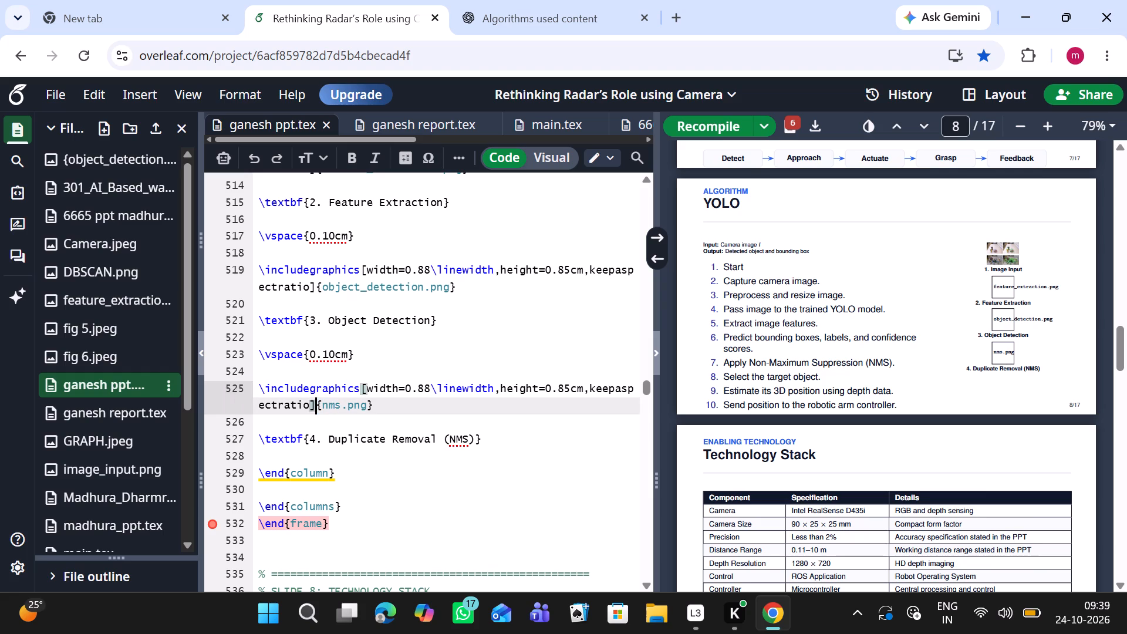
pyautogui.moveTo(334, 407); pyautogui.dragTo(340, 407)
pyautogui.click(340, 407)
pyautogui.moveTo(340, 407); pyautogui.dragTo(325, 407)
pyautogui.hotkey('ctrl', 'c')
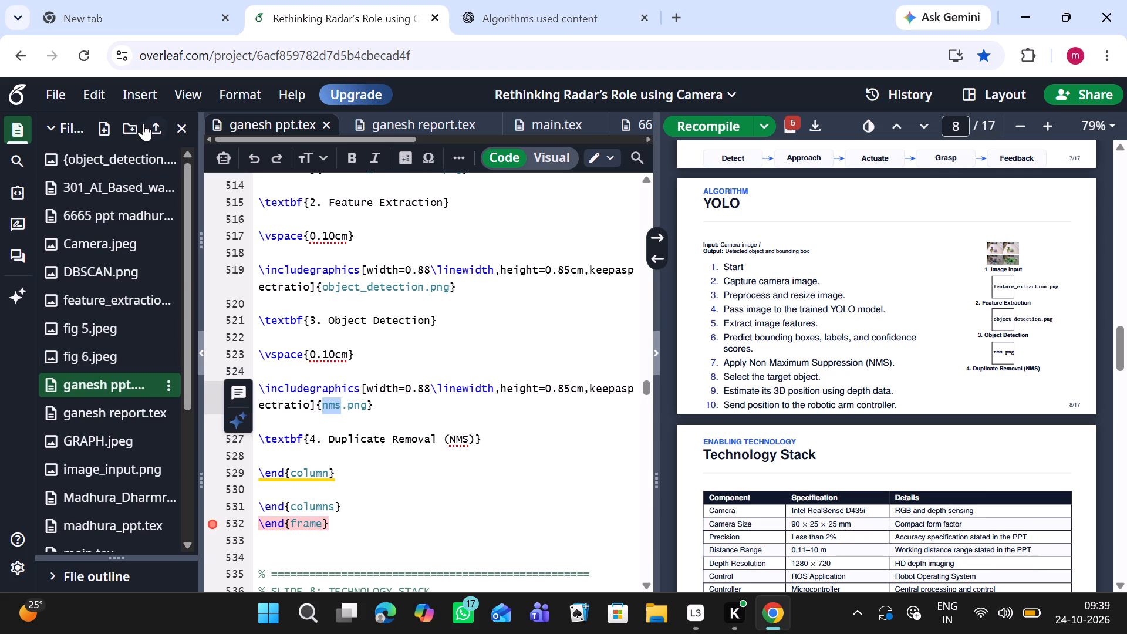
pyautogui.click(97, 130)
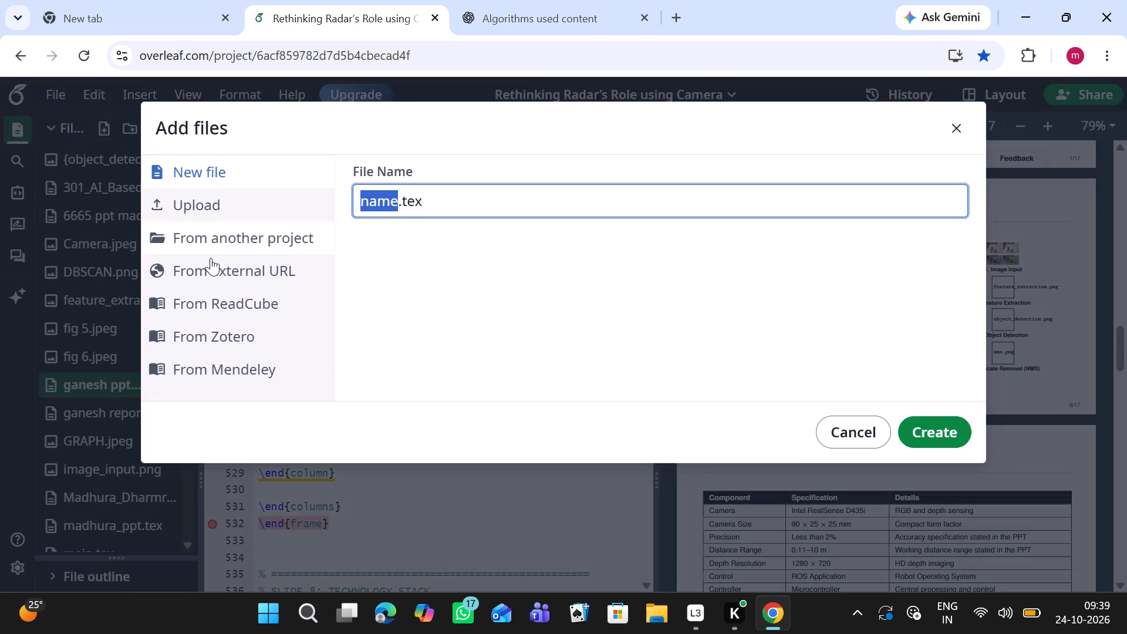
pyautogui.click(181, 198)
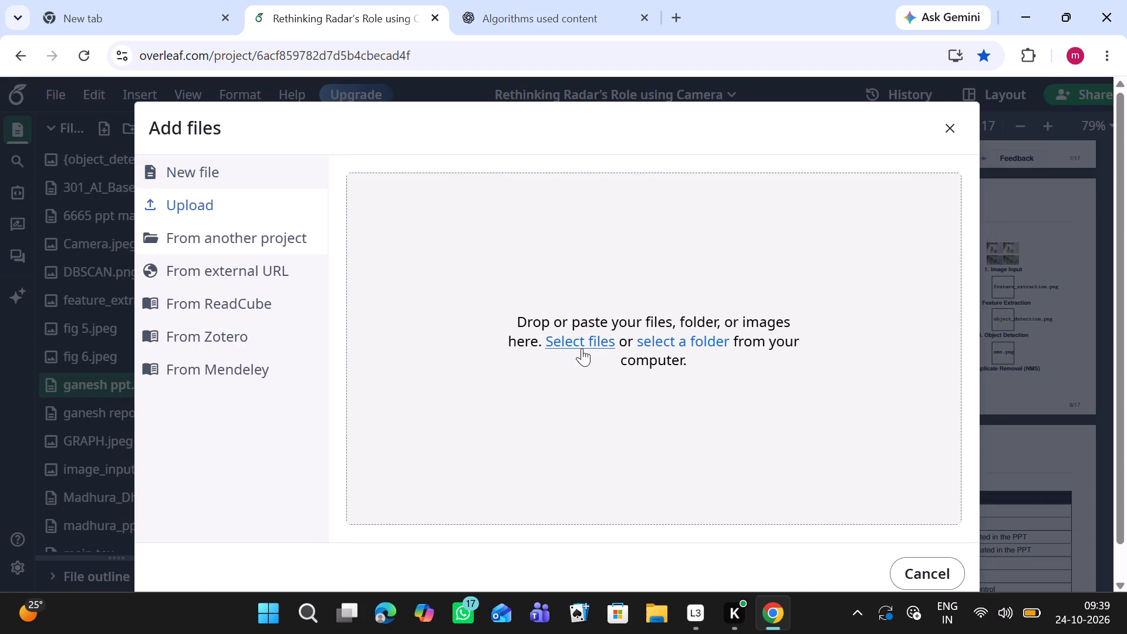
pyautogui.click(578, 343)
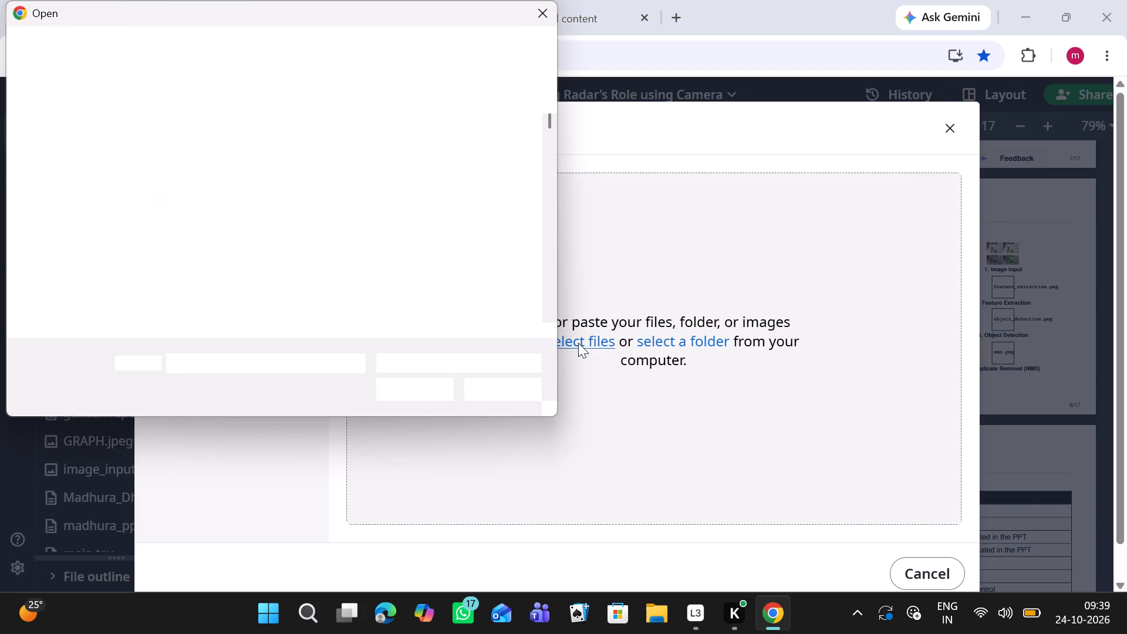
pyautogui.scroll(-14, 332, 176)
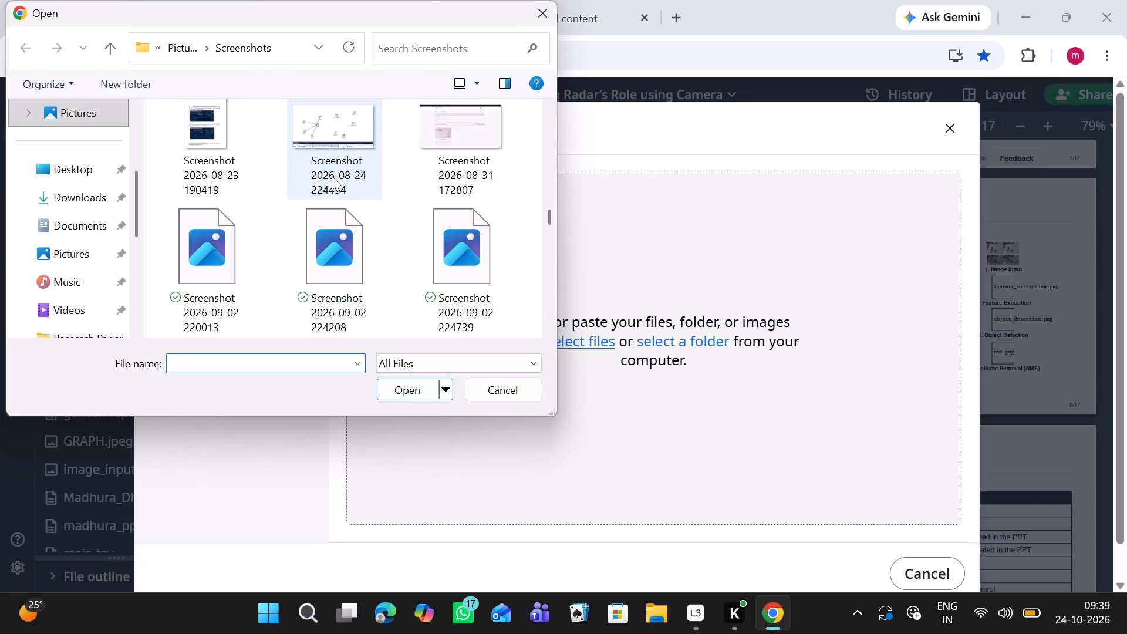
pyautogui.scroll(-11, 332, 176)
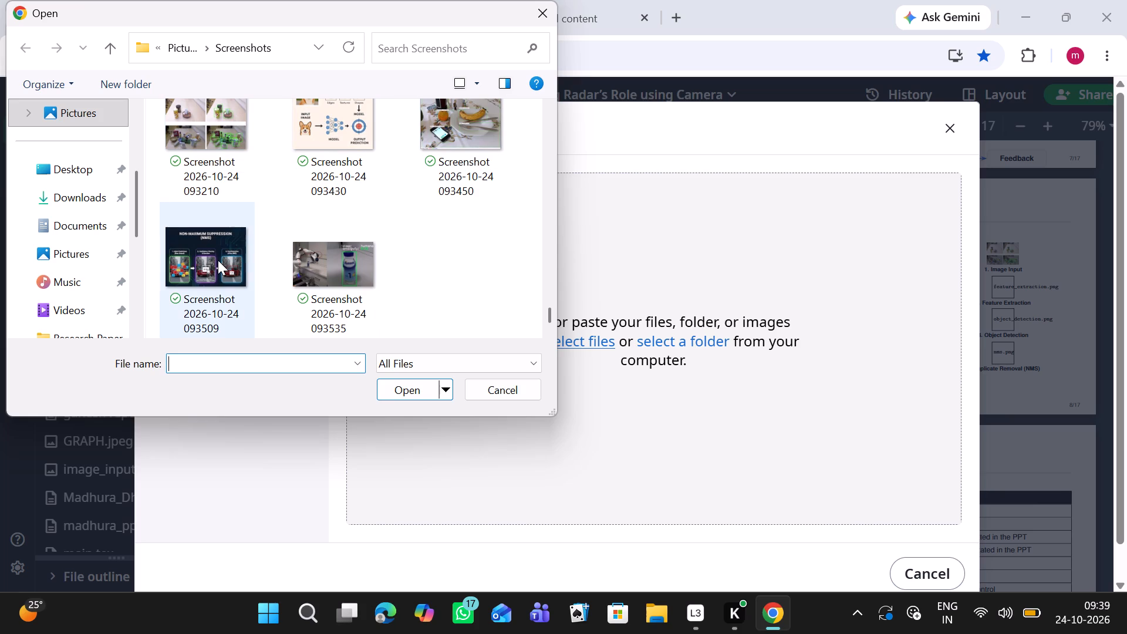
pyautogui.click(218, 260)
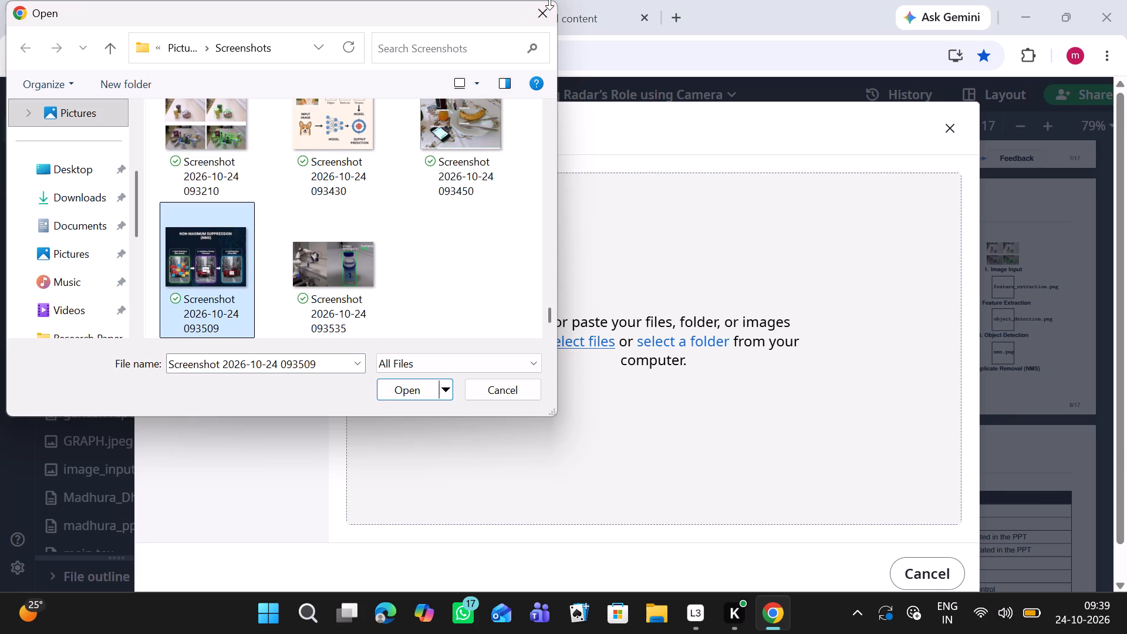
pyautogui.click(414, 393)
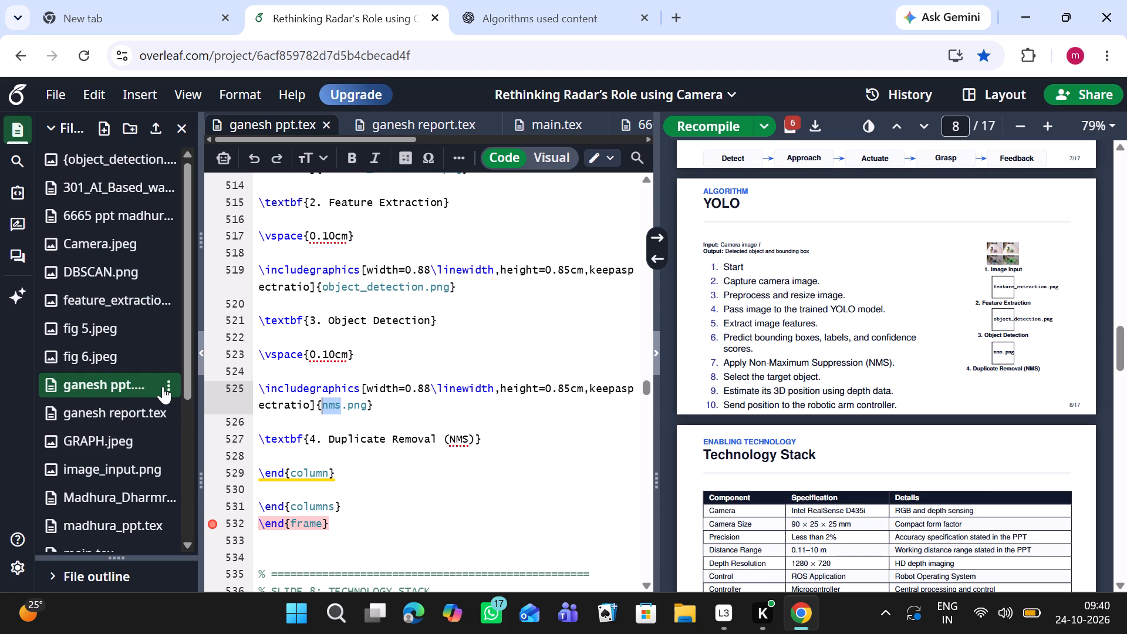
# Open the uploaded Screenshot 2026-10-24 093509.png from the project's file list.
pyautogui.scroll(-2, 104, 473)
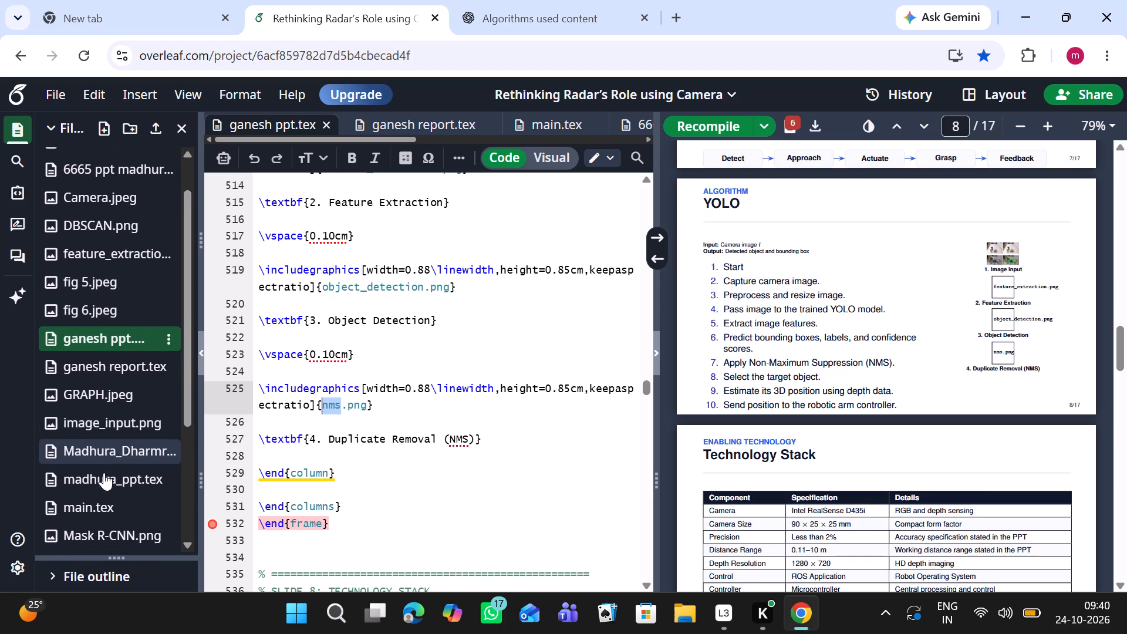
pyautogui.scroll(-2, 104, 473)
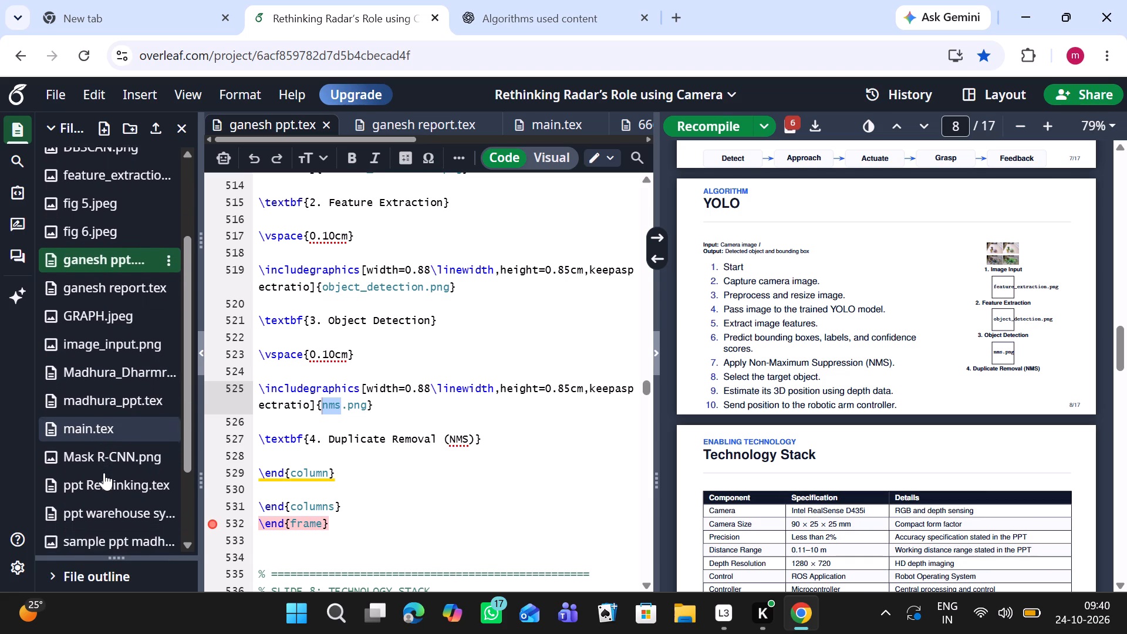
pyautogui.scroll(-1, 104, 473)
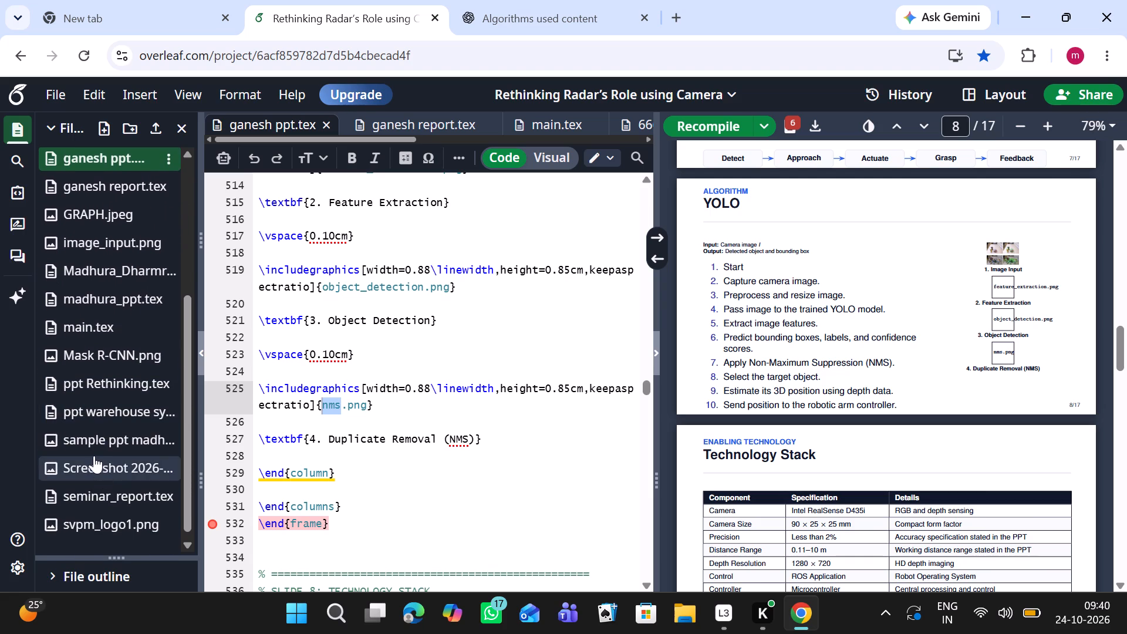
pyautogui.click(94, 456)
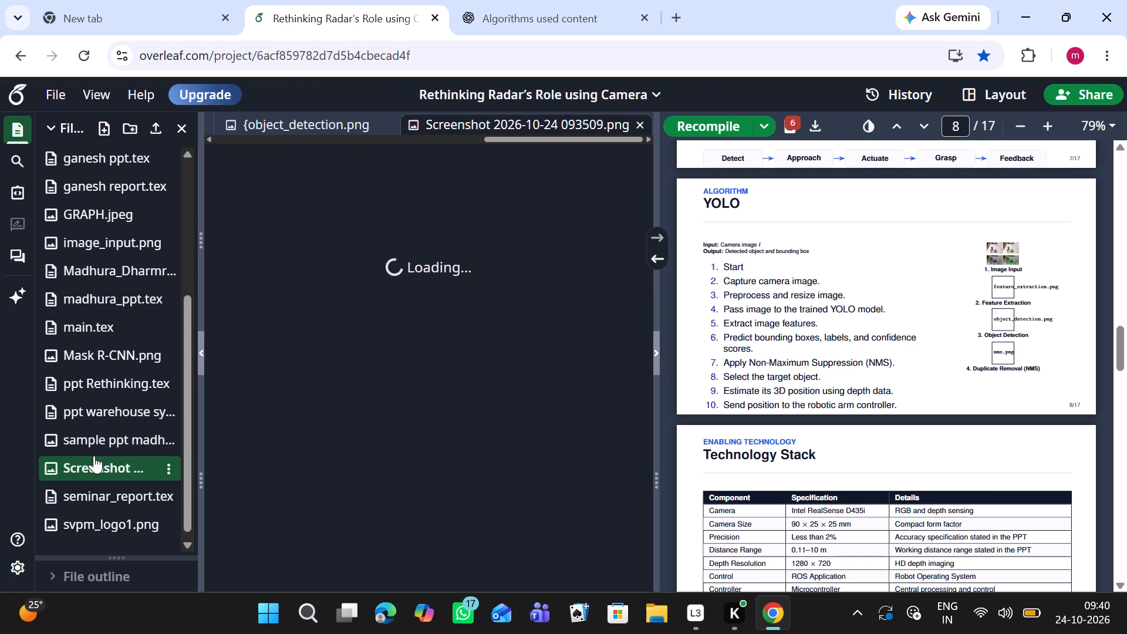
# Recompile the presentation to refresh the YOLO slide's images.
pyautogui.scroll(3, 117, 291)
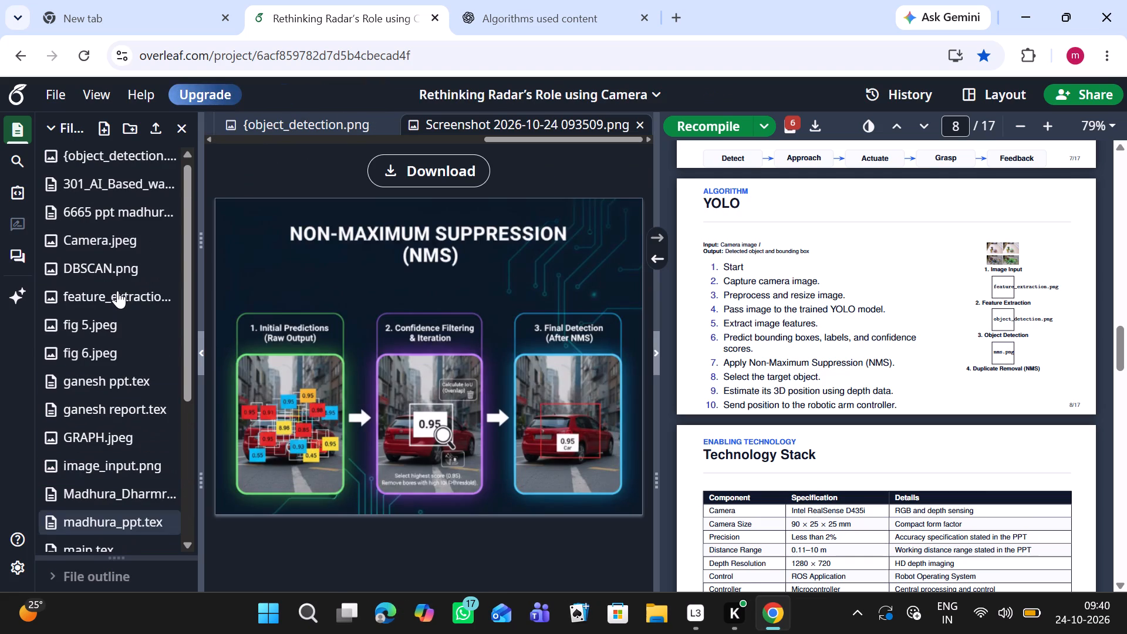
pyautogui.scroll(1, 117, 291)
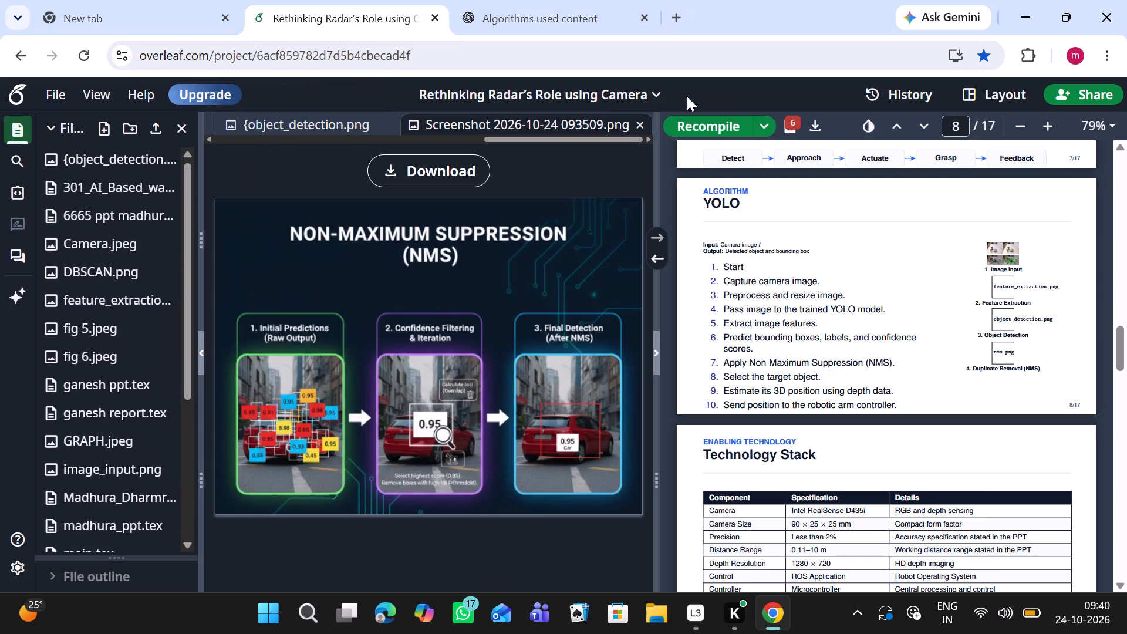
pyautogui.click(701, 119)
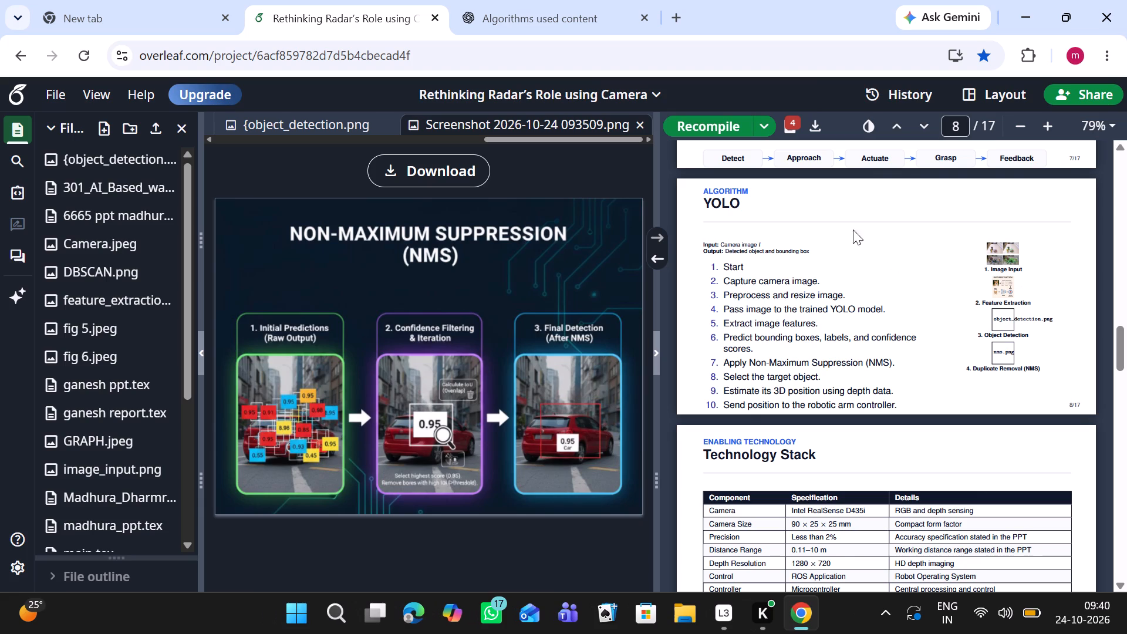
# Check the YOLO slide's image names in ganesh ppt.tex against the file names in the project's file list.
pyautogui.hscroll(8, 309, 118)
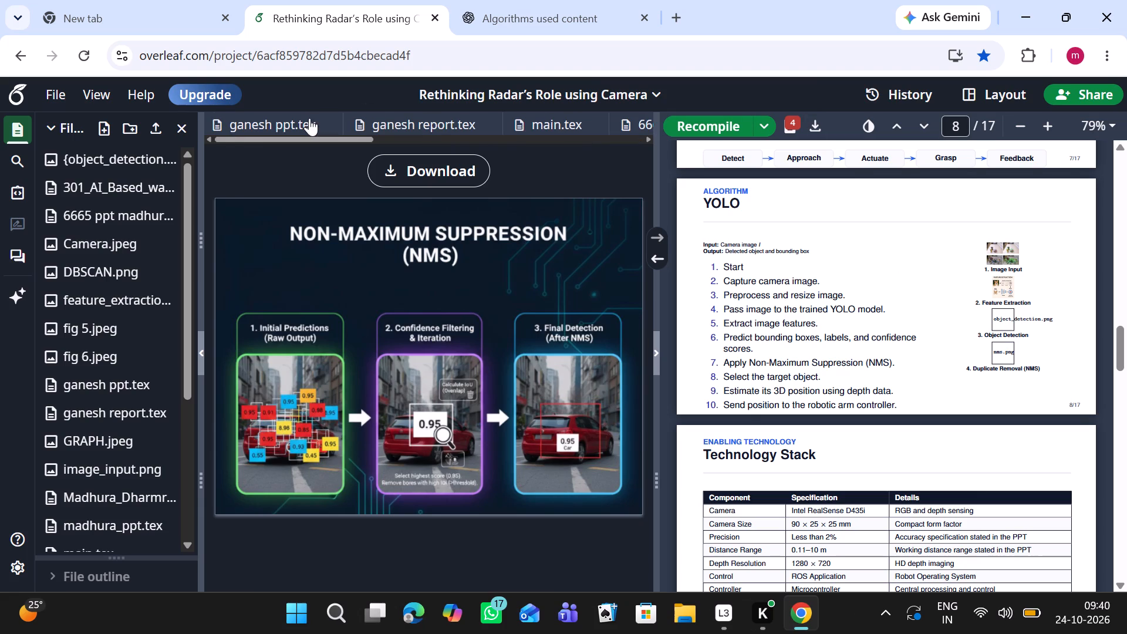
pyautogui.click(309, 118)
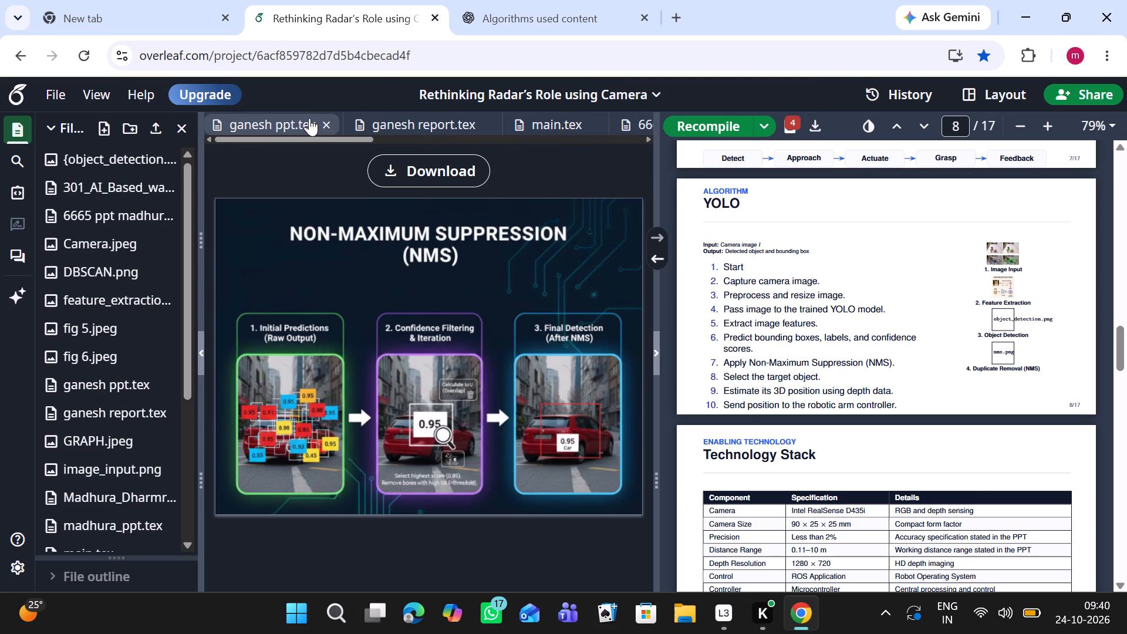
pyautogui.scroll(1, 389, 447)
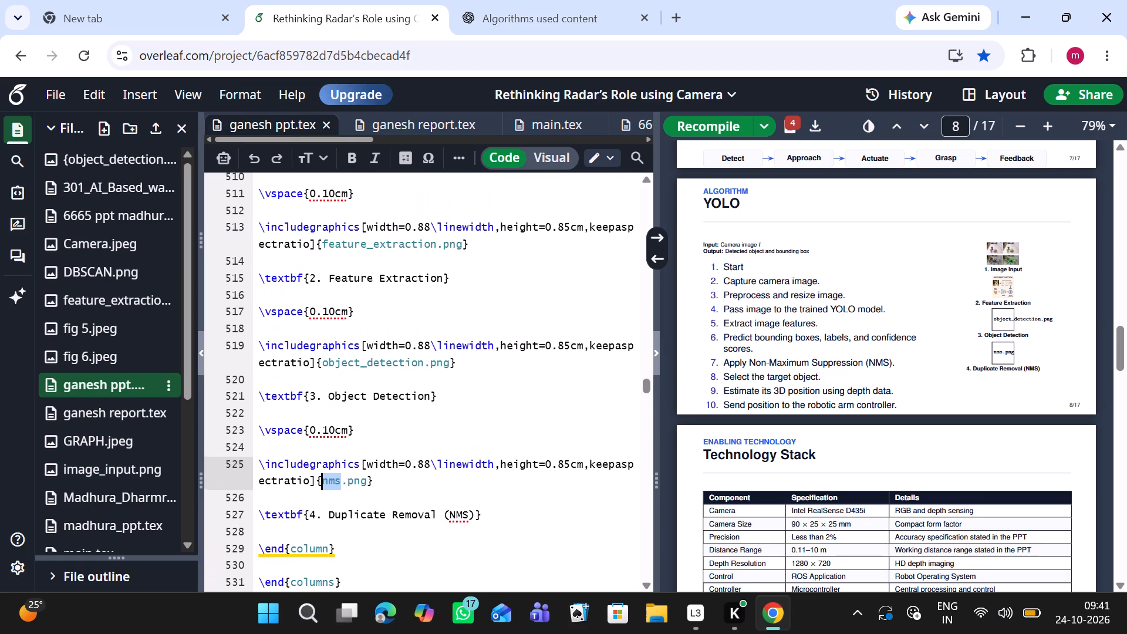
pyautogui.scroll(1, 434, 354)
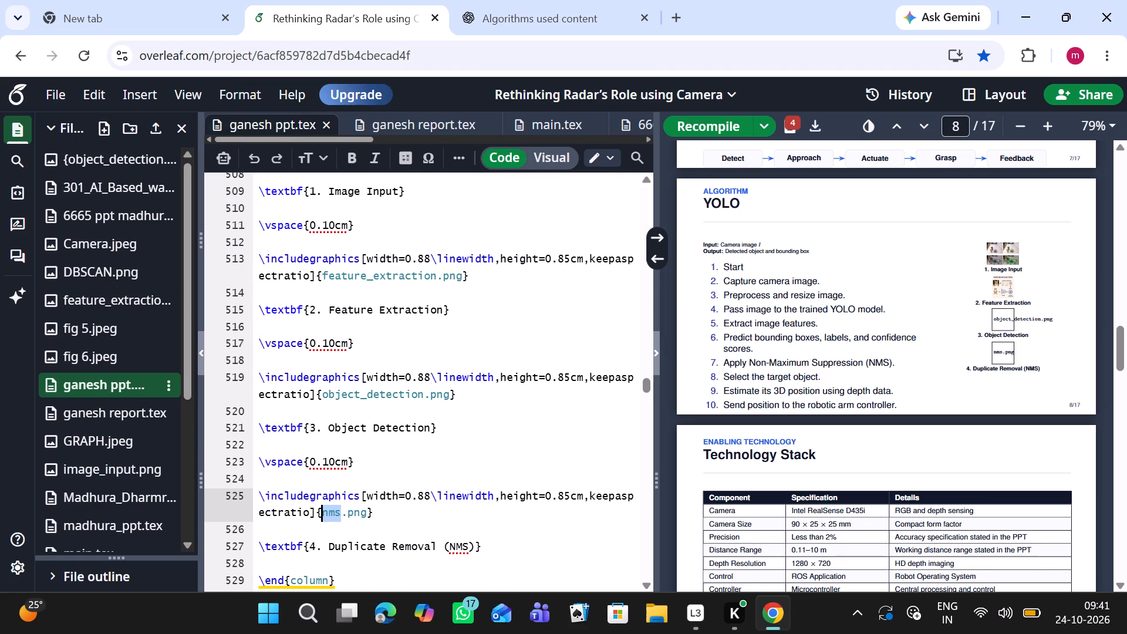
pyautogui.scroll(-2, 125, 462)
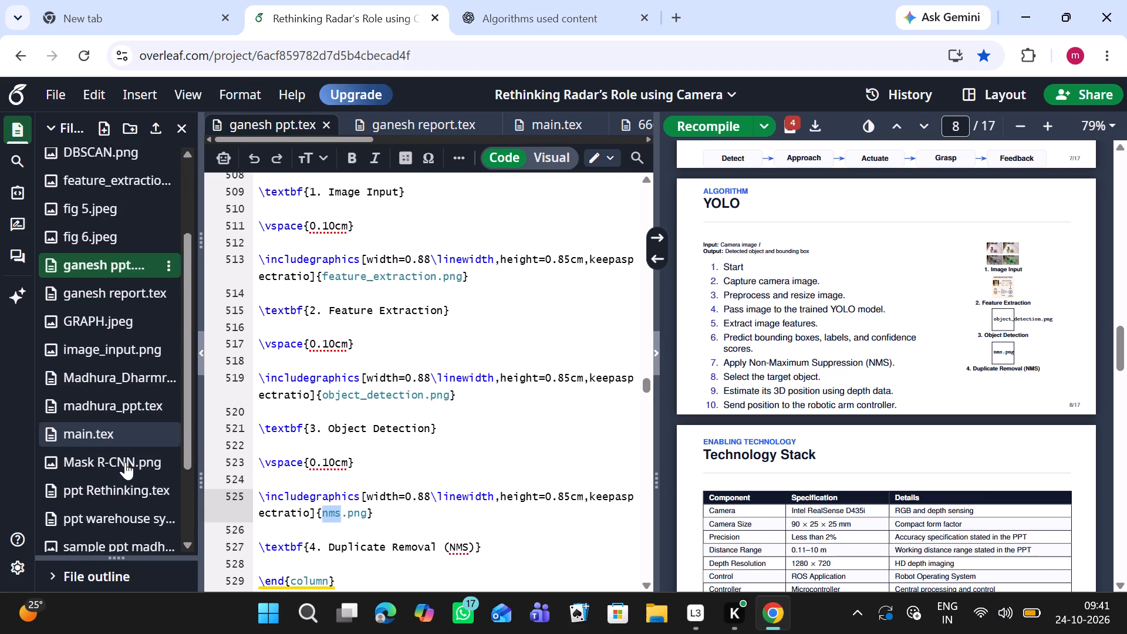
pyautogui.scroll(-2, 125, 462)
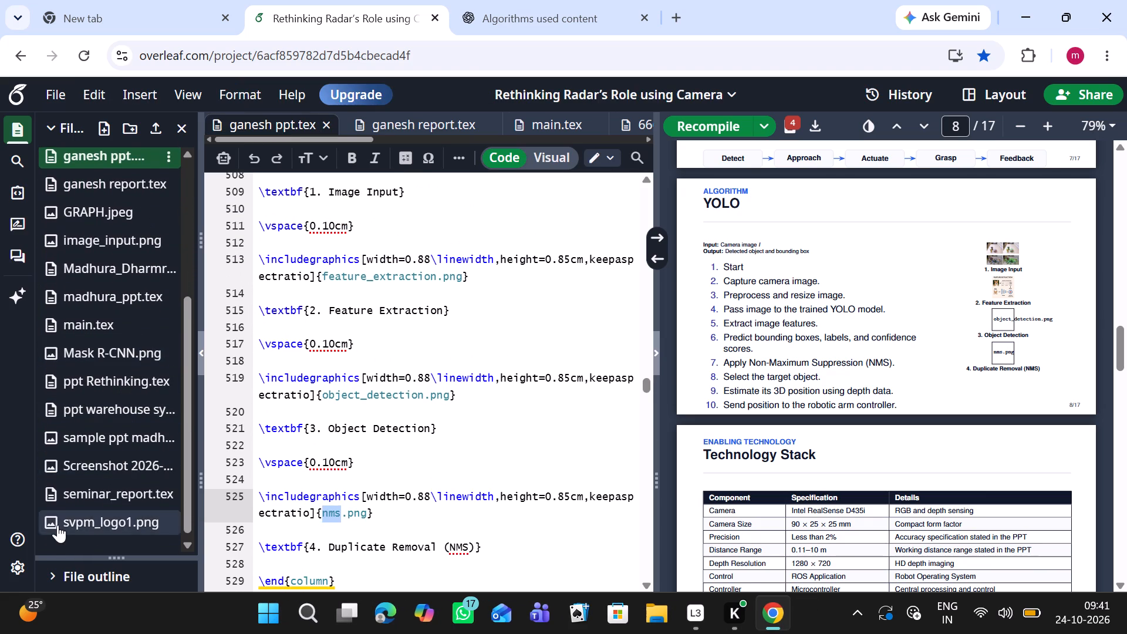
pyautogui.scroll(-1, 127, 481)
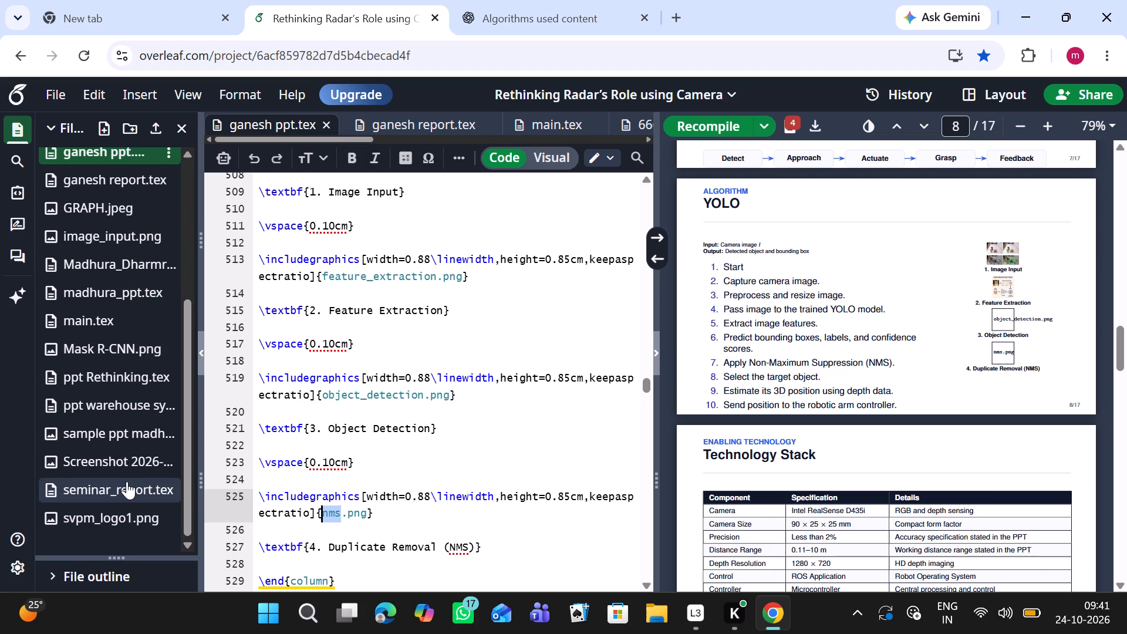
pyautogui.scroll(-1, 127, 481)
pyautogui.scroll(1, 87, 359)
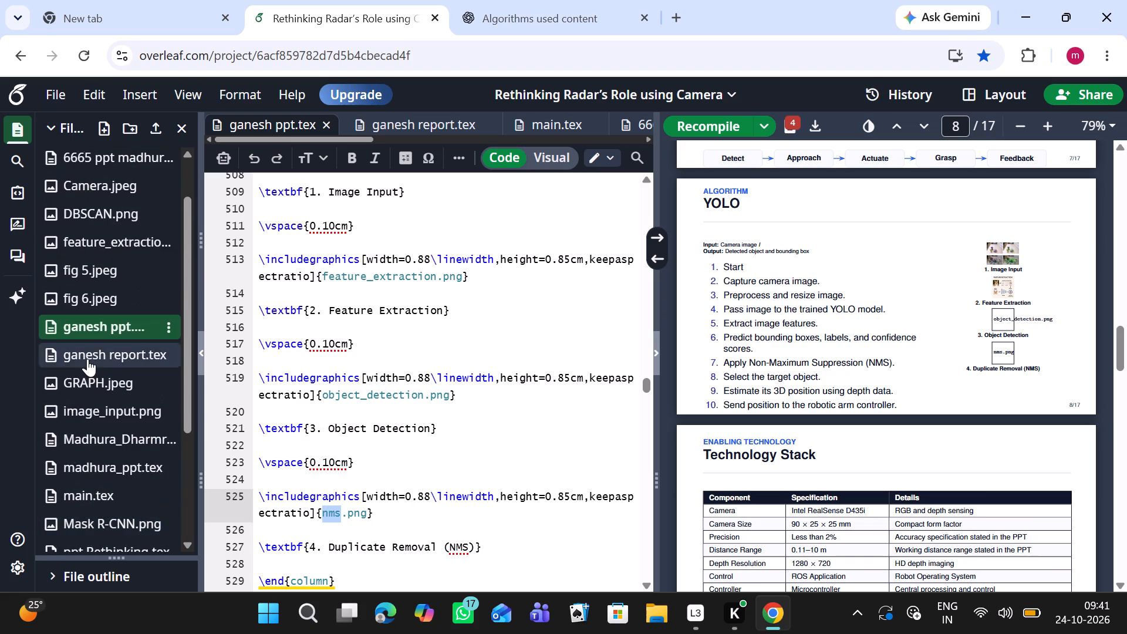
pyautogui.scroll(2, 87, 359)
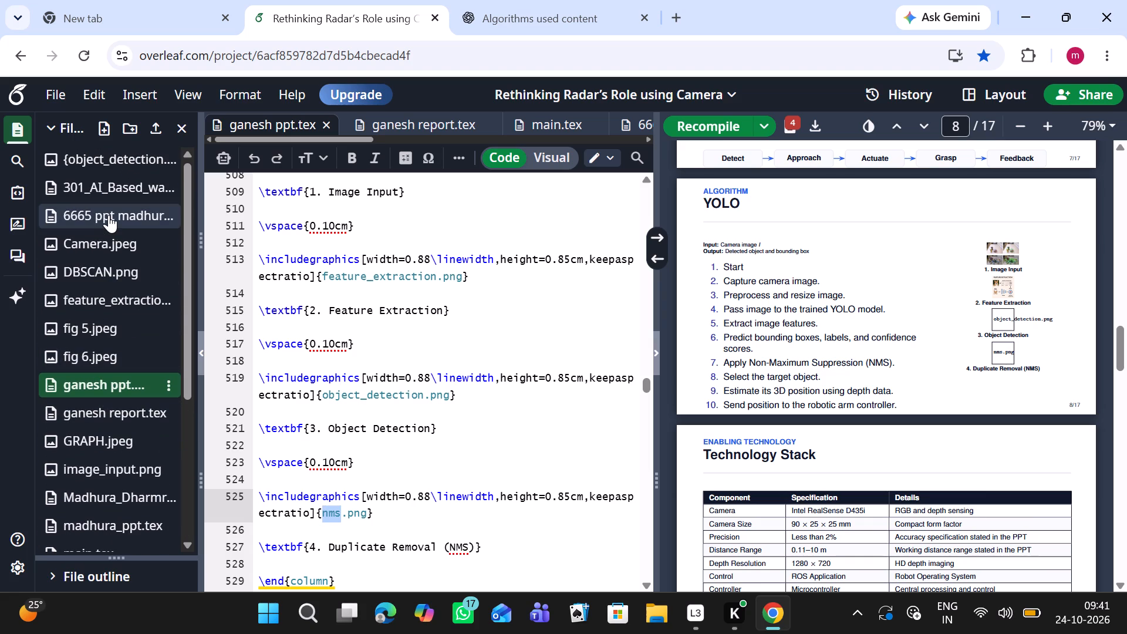
pyautogui.scroll(1, 109, 215)
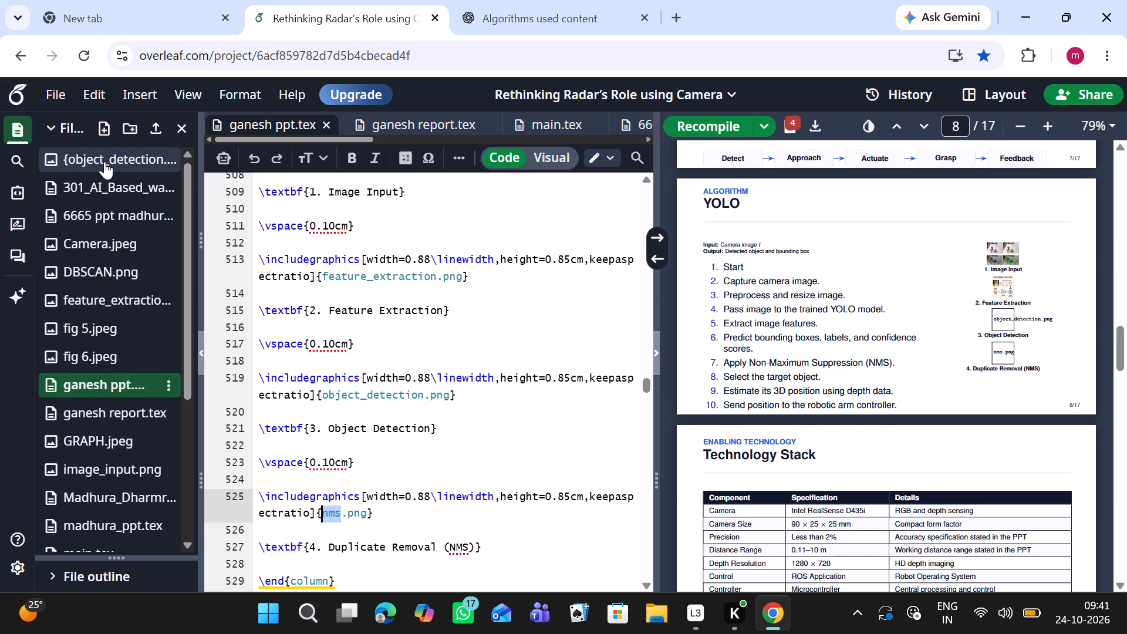
# Rename the project file {object_detection.png as object_detection.png by removing the leading brace.
pyautogui.click(104, 161)
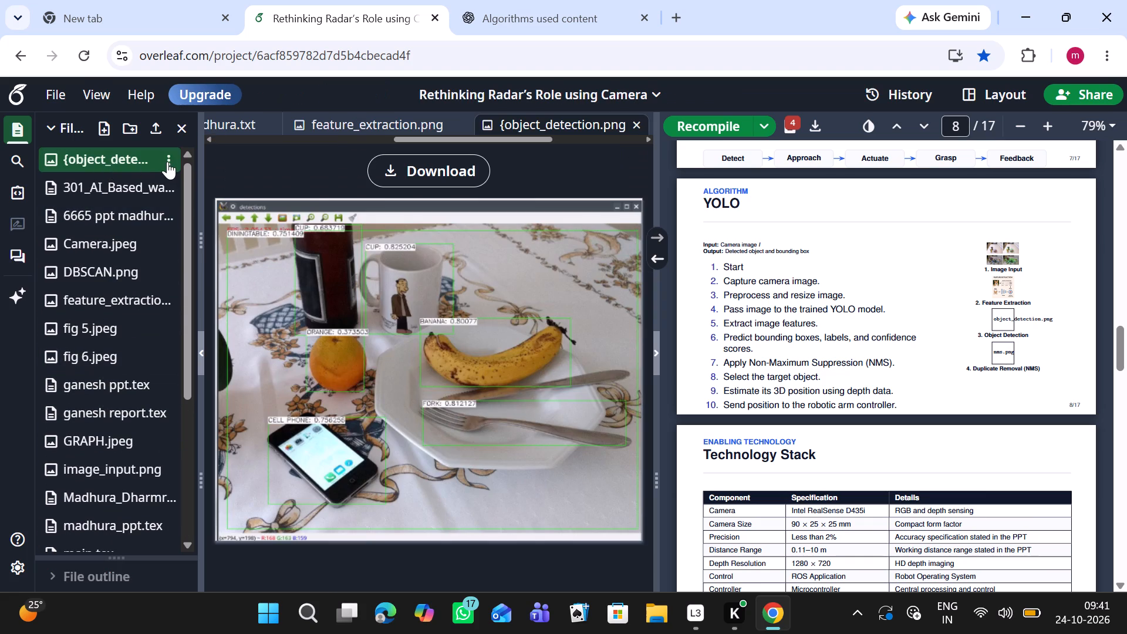
pyautogui.click(167, 161)
pyautogui.click(208, 197)
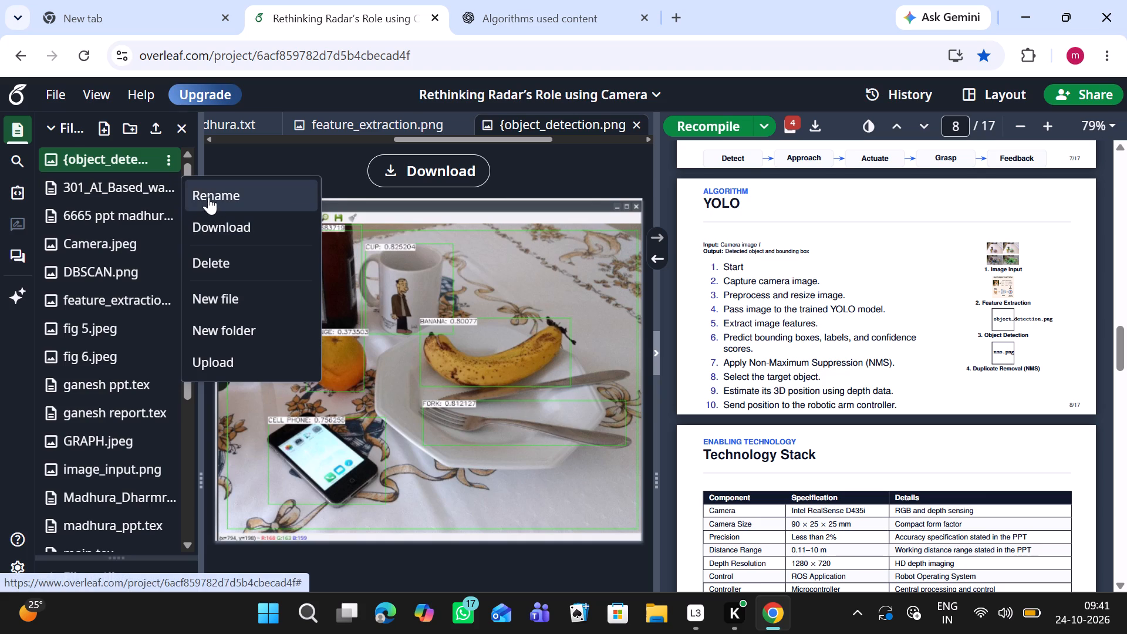
pyautogui.click(95, 160)
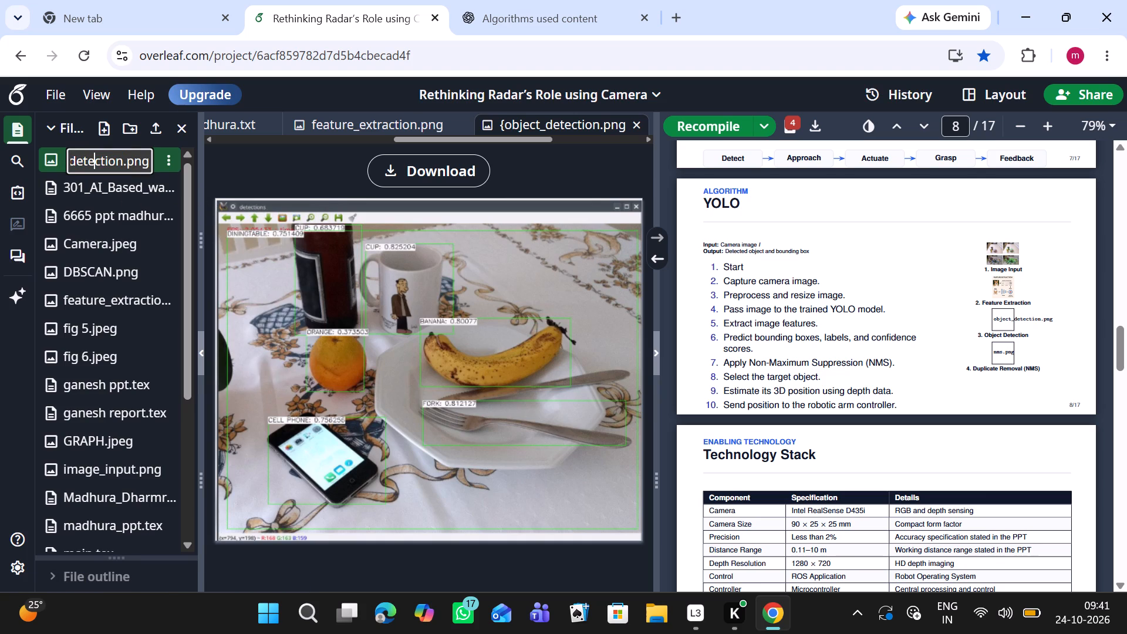
pyautogui.press('Left')
pyautogui.press('Left')
pyautogui.press('Left')
pyautogui.press('Left')
pyautogui.press('Left')
pyautogui.press('Left')
pyautogui.press('Left')
pyautogui.press('Left')
pyautogui.press('Left')
pyautogui.press('Left')
pyautogui.press('Left')
pyautogui.press('Left')
pyautogui.press('Left')
pyautogui.press('Left')
pyautogui.press('Left')
pyautogui.press('Left')
pyautogui.press('Left')
pyautogui.press('Left')
pyautogui.press('Left')
pyautogui.press('Left')
pyautogui.press('Right')
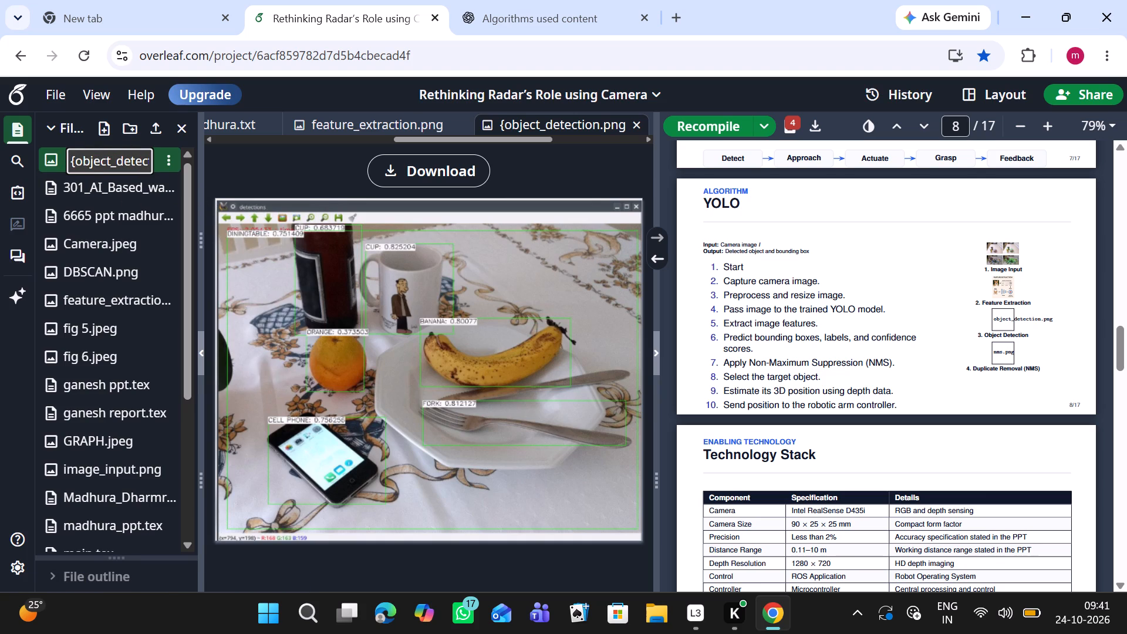
pyautogui.press('BackSpace')
pyautogui.press('Return')
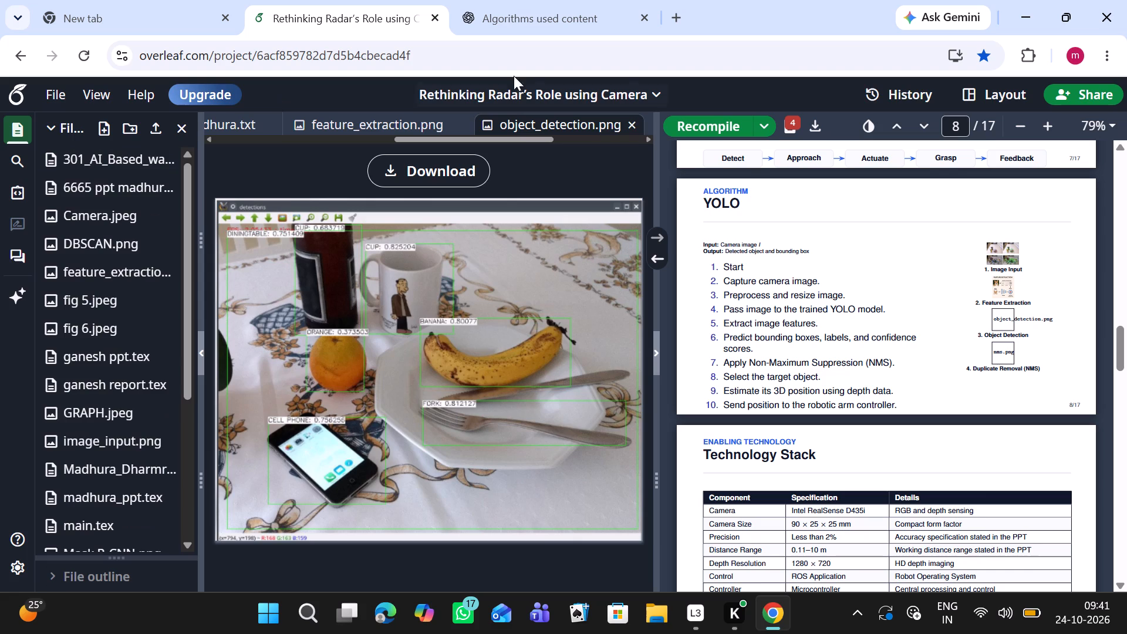
# Recompile the presentation to refresh the Object Detection picture on the YOLO slide.
pyautogui.click(726, 117)
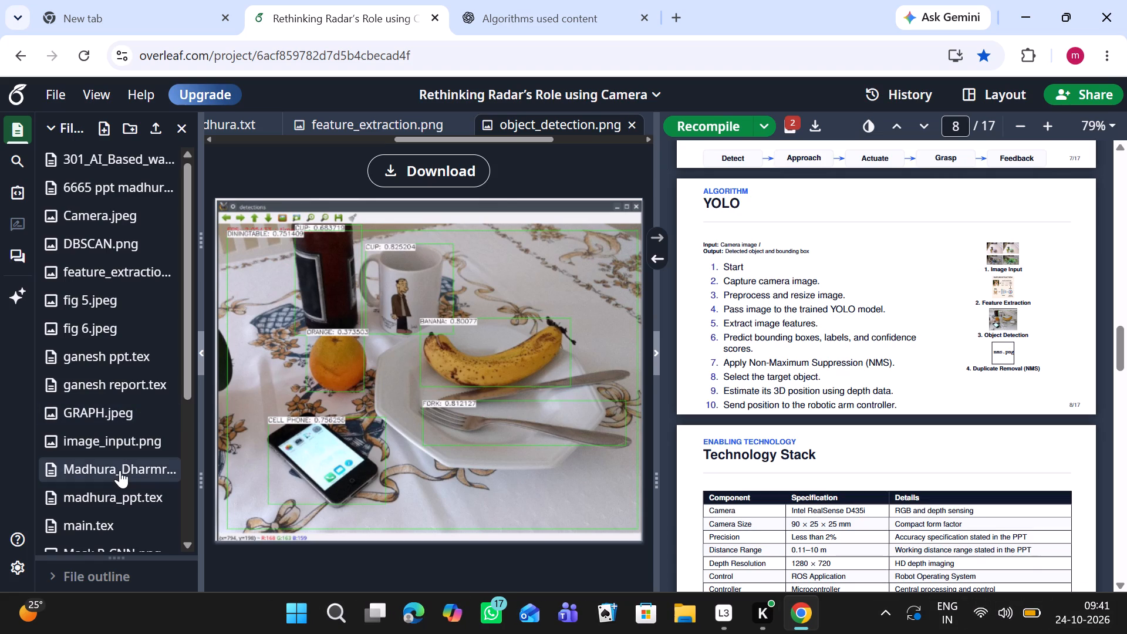
# Rename the uploaded Screenshot 2026-10-24 093509.png in the project as nms.png.
pyautogui.scroll(-2, 116, 474)
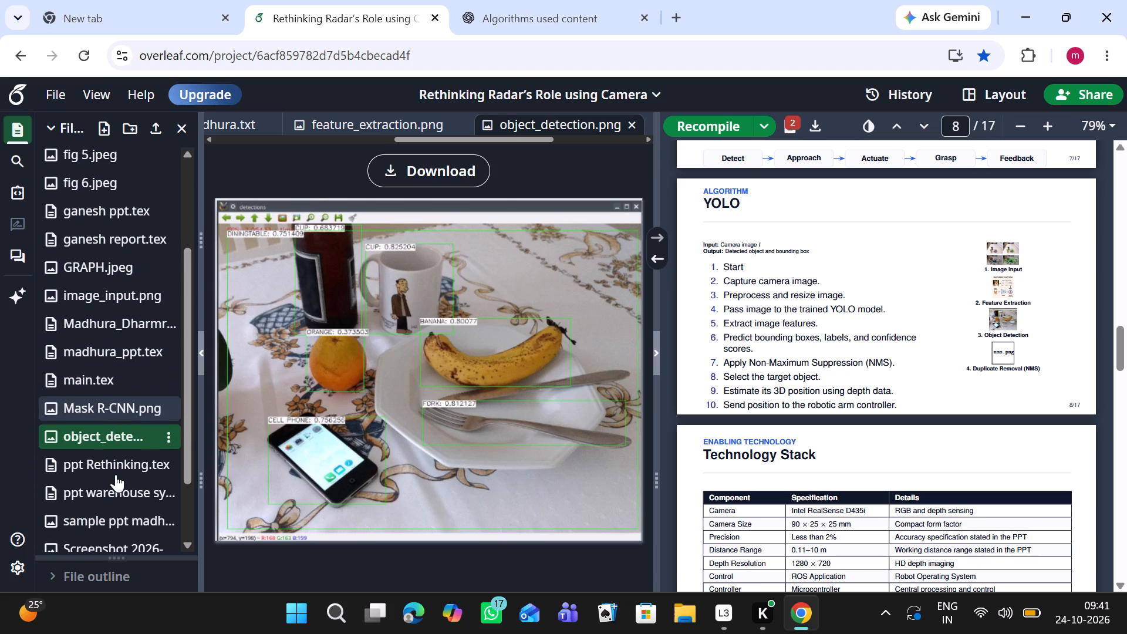
pyautogui.scroll(-1, 112, 420)
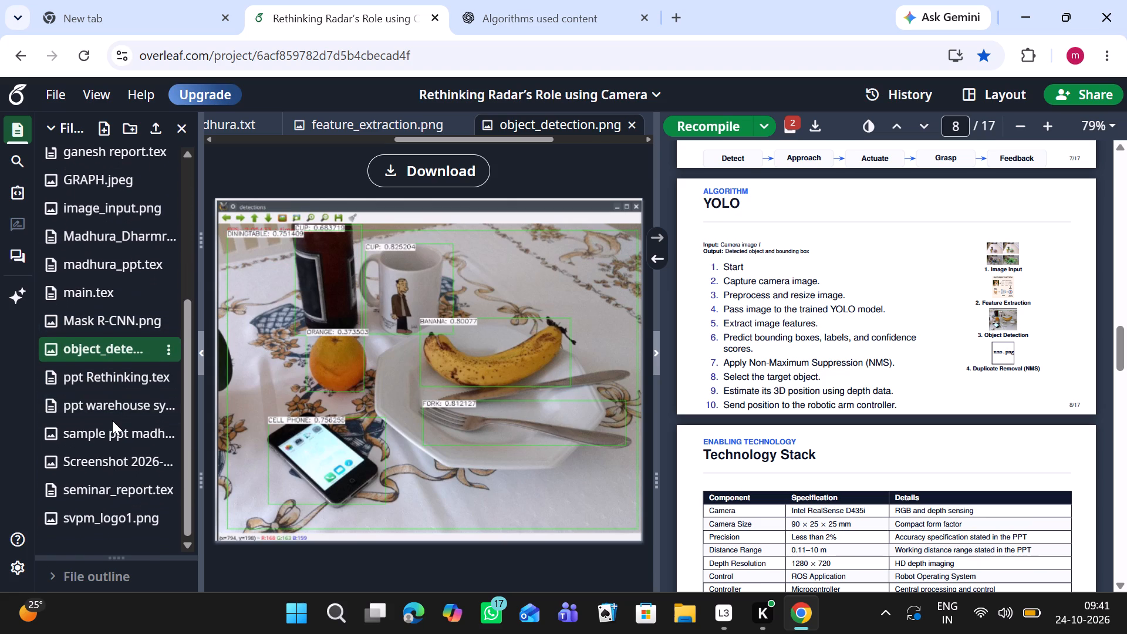
pyautogui.click(109, 451)
pyautogui.click(167, 456)
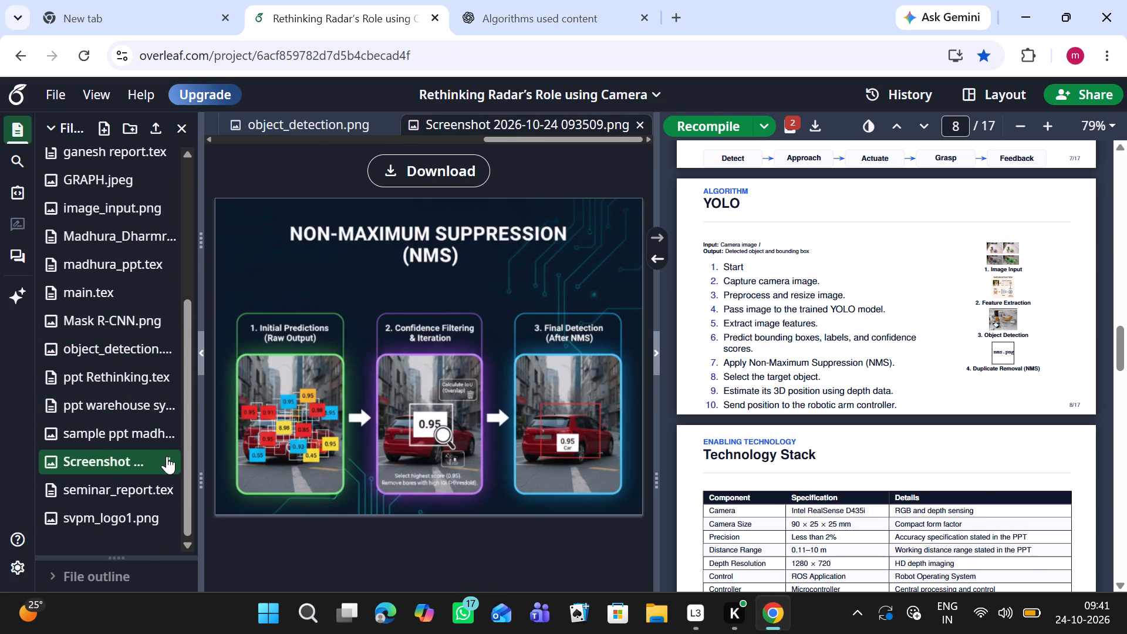
pyautogui.click(217, 275)
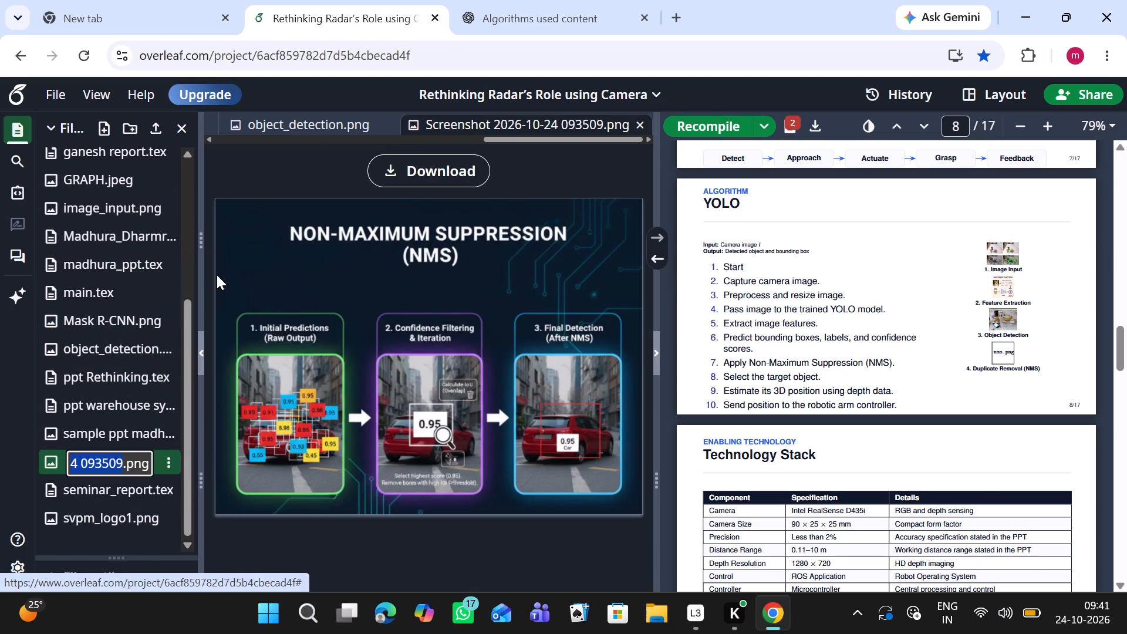
pyautogui.hotkey('ctrl', 'v')
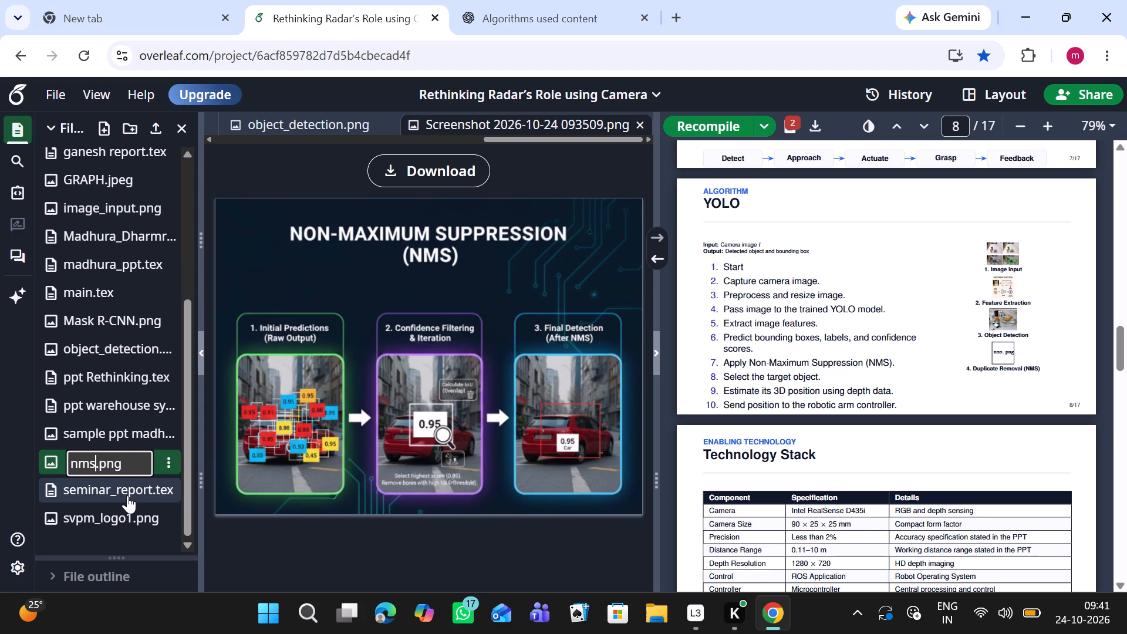
pyautogui.press('Return')
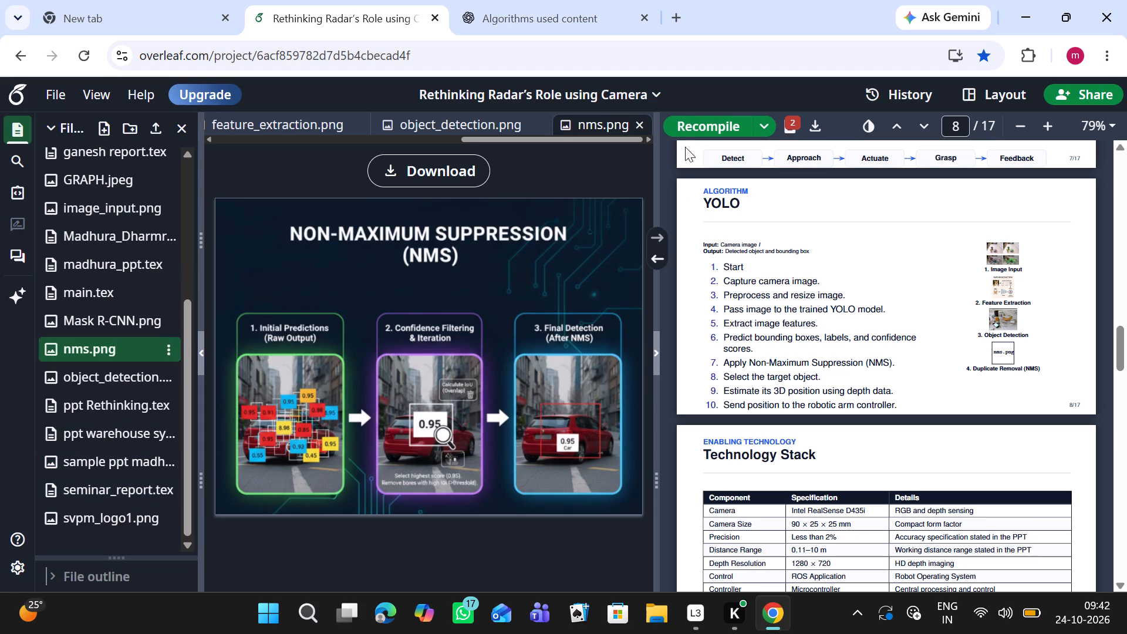
# Recompile the presentation to refresh the Duplicate Removal (NMS) picture on the YOLO slide.
pyautogui.click(685, 112)
pyautogui.click(691, 131)
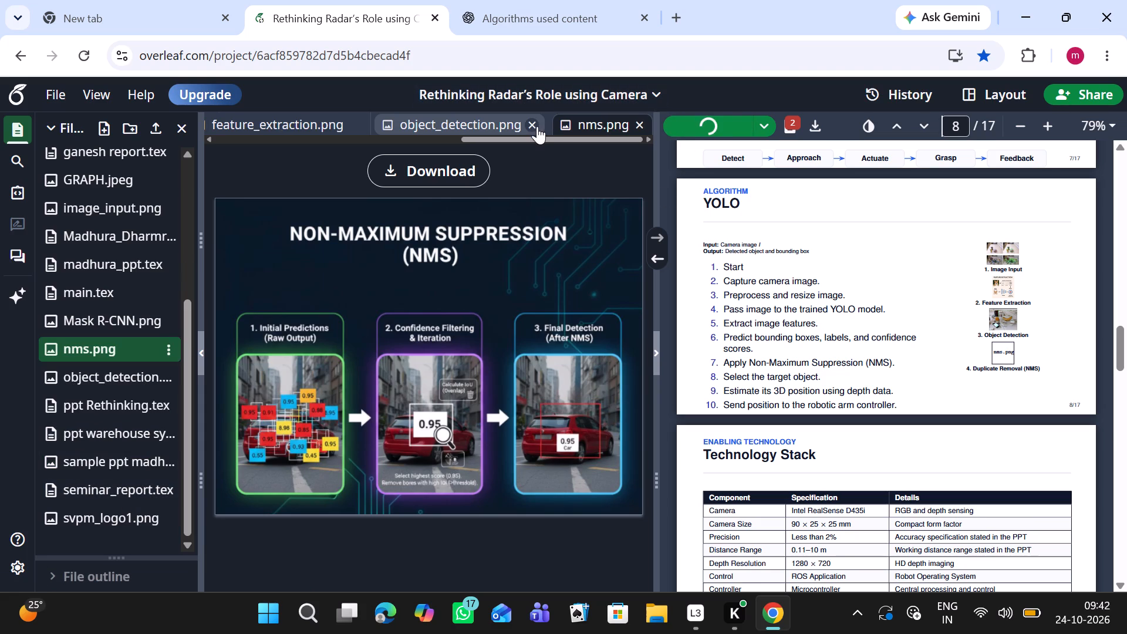
# Close the open image files object_detection.png, feature_extraction.png and nms.png in the editor.
pyautogui.click(529, 124)
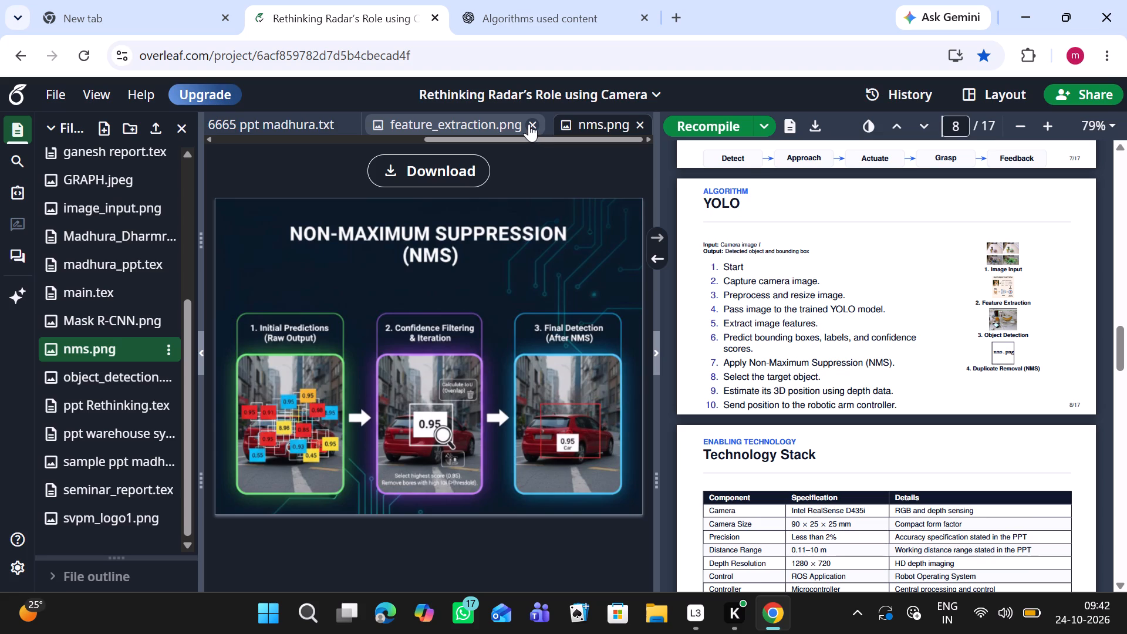
pyautogui.click(535, 123)
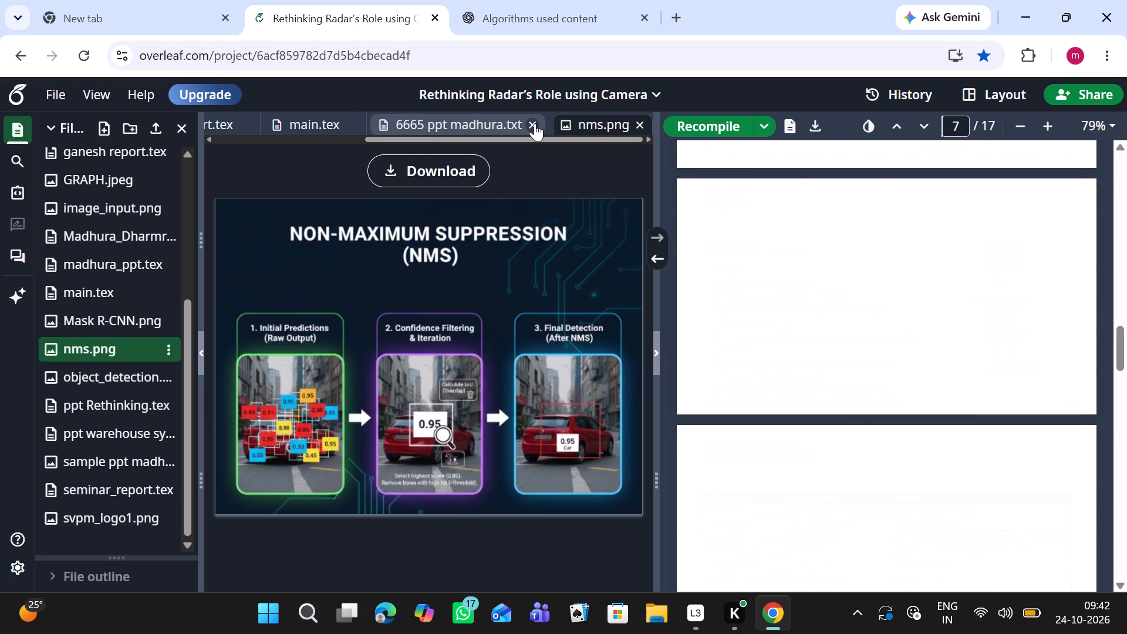
pyautogui.click(636, 124)
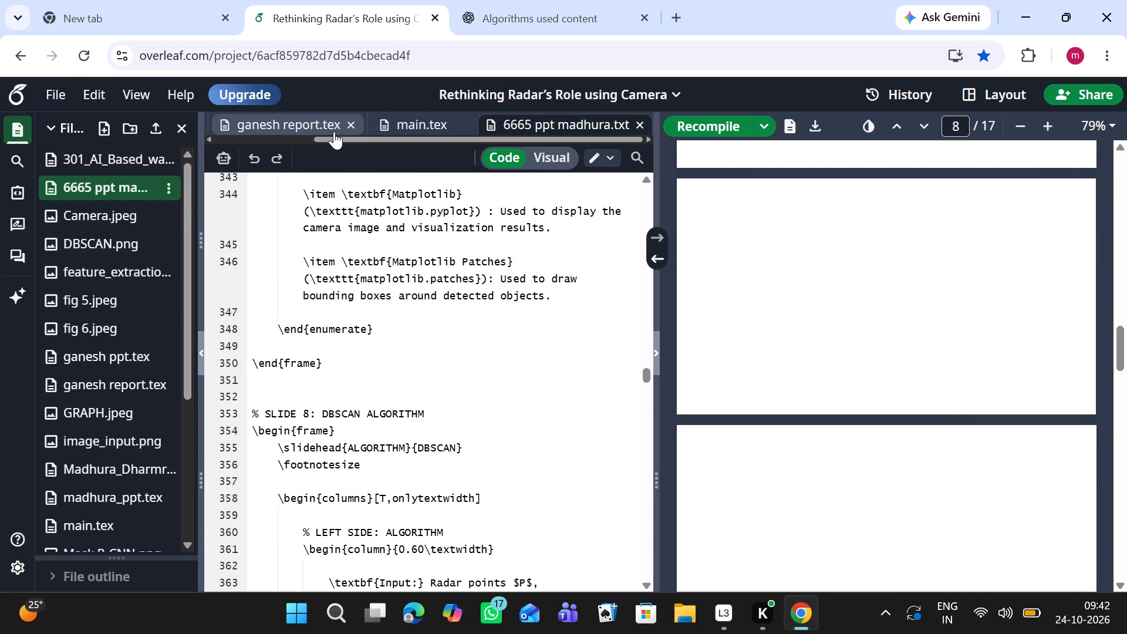
# Reopen ganesh ppt.tex and examine the YOLO slide's image code and the four compiled pictures on slide 8.
pyautogui.hscroll(7, 308, 126)
pyautogui.click(264, 118)
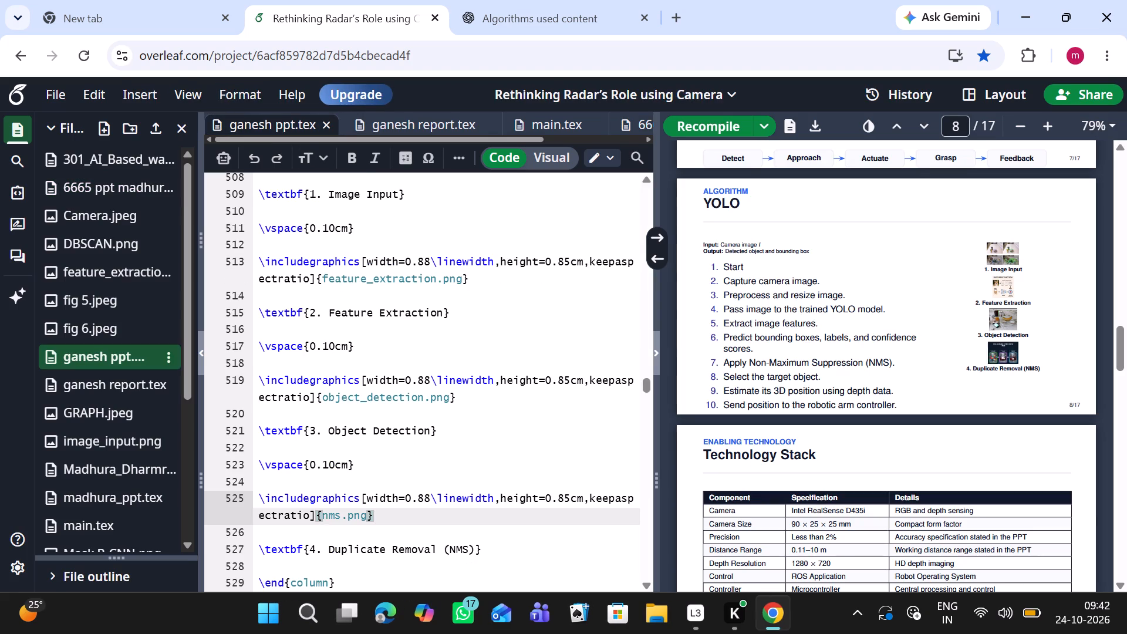
pyautogui.scroll(3, 832, 510)
pyautogui.scroll(3, 544, 353)
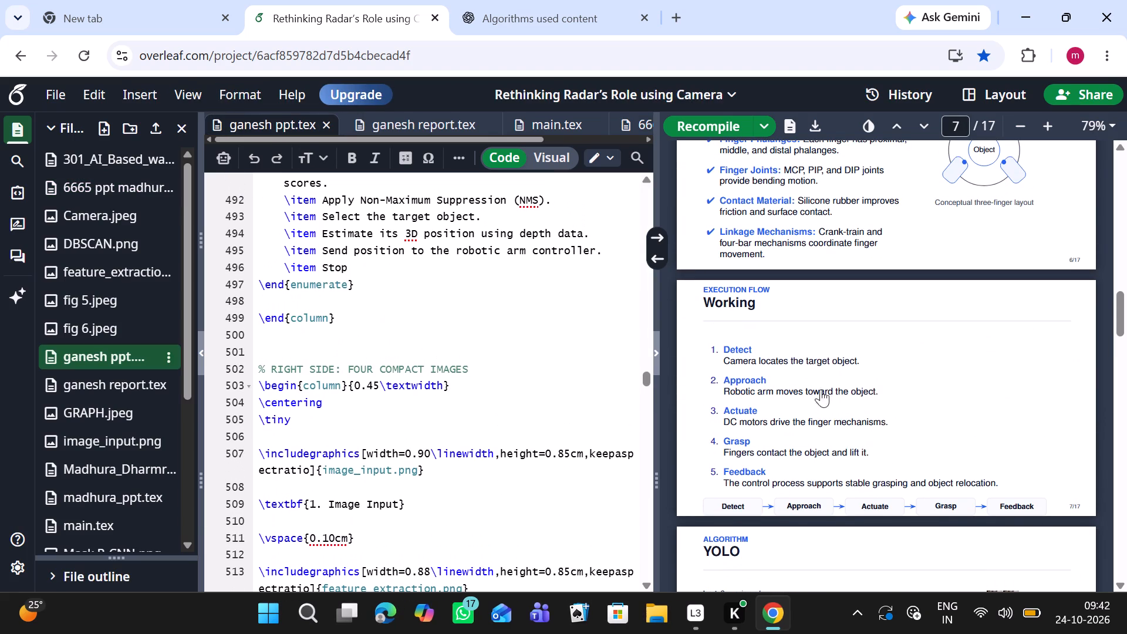
pyautogui.scroll(-2, 841, 480)
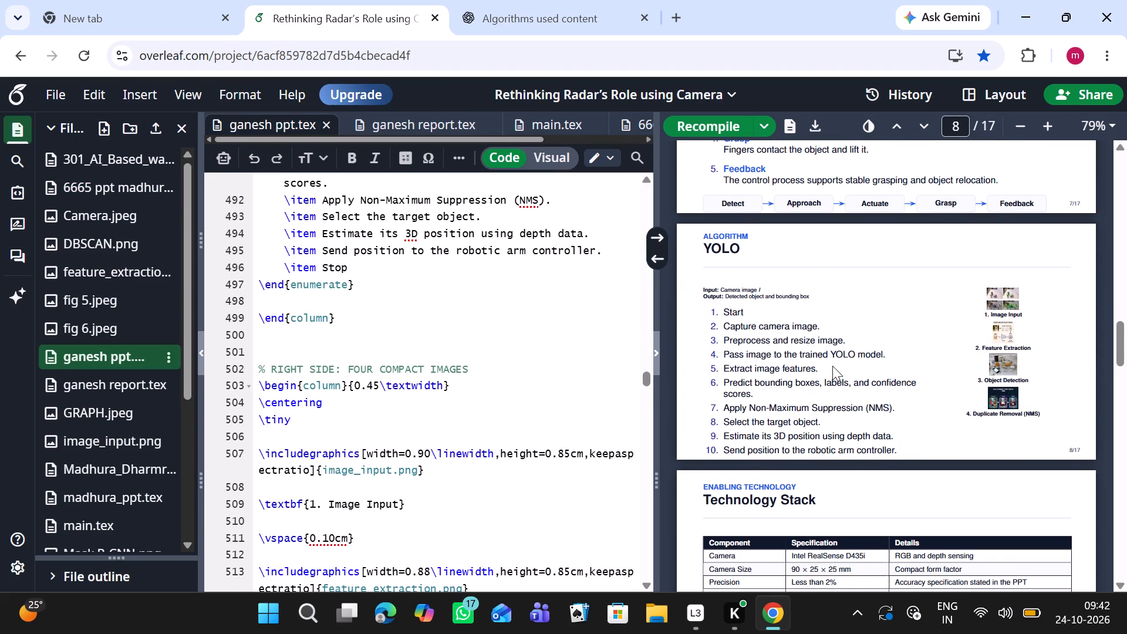
pyautogui.scroll(-1, 832, 366)
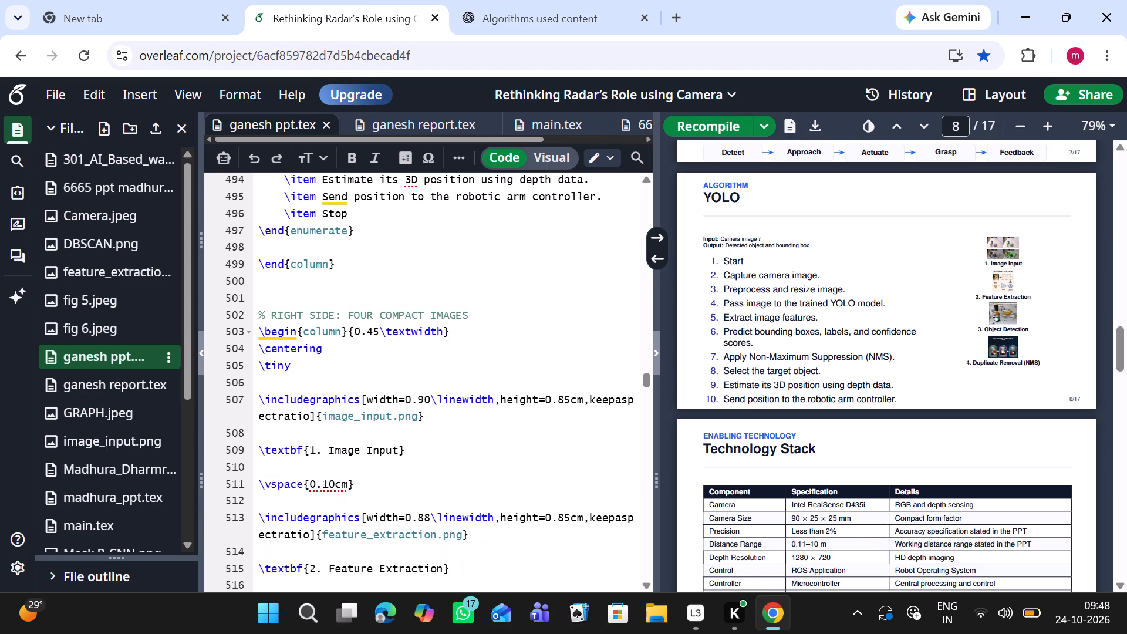
pyautogui.scroll(-5, 426, 356)
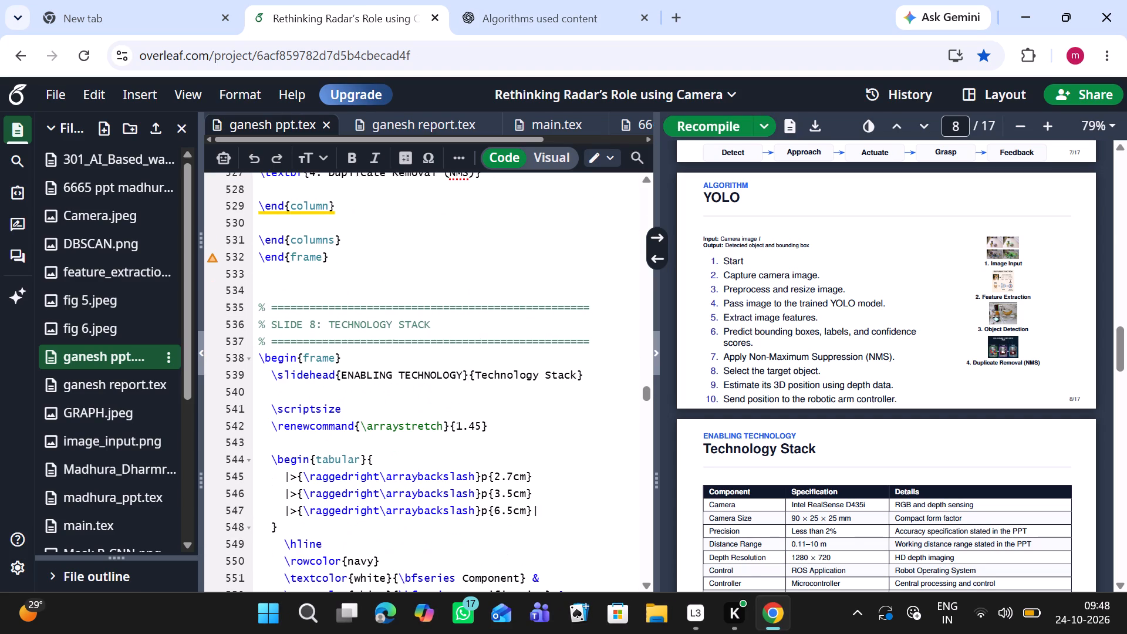
pyautogui.click(366, 255)
pyautogui.press('Return')
pyautogui.press('Return')
pyautogui.press('Return')
pyautogui.press('Return')
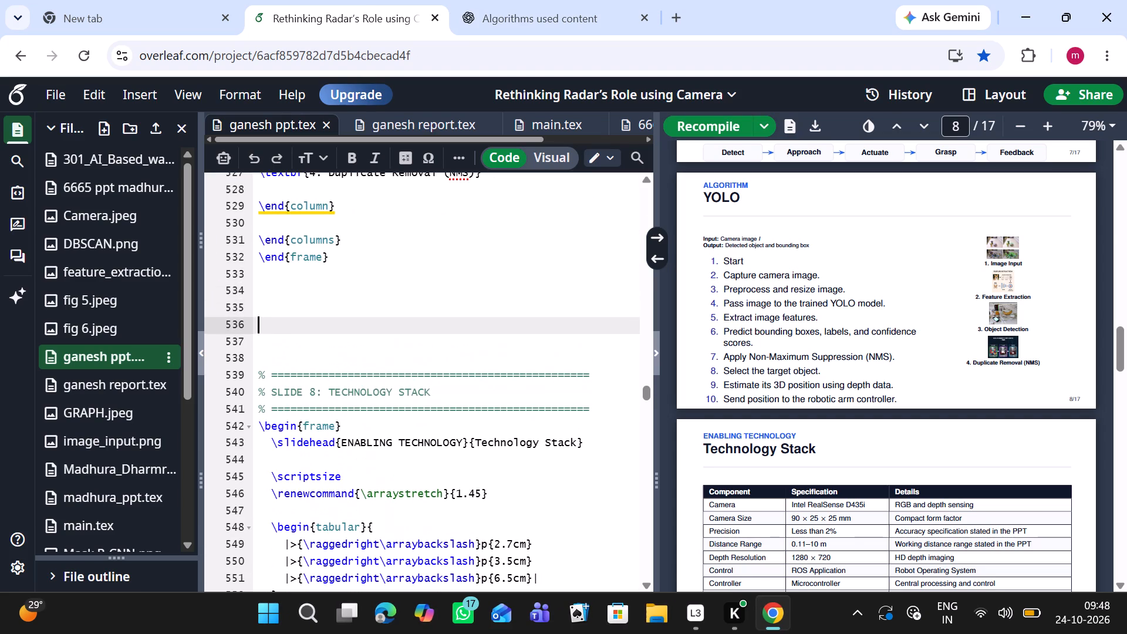
pyautogui.hotkey('ctrl', 'v')
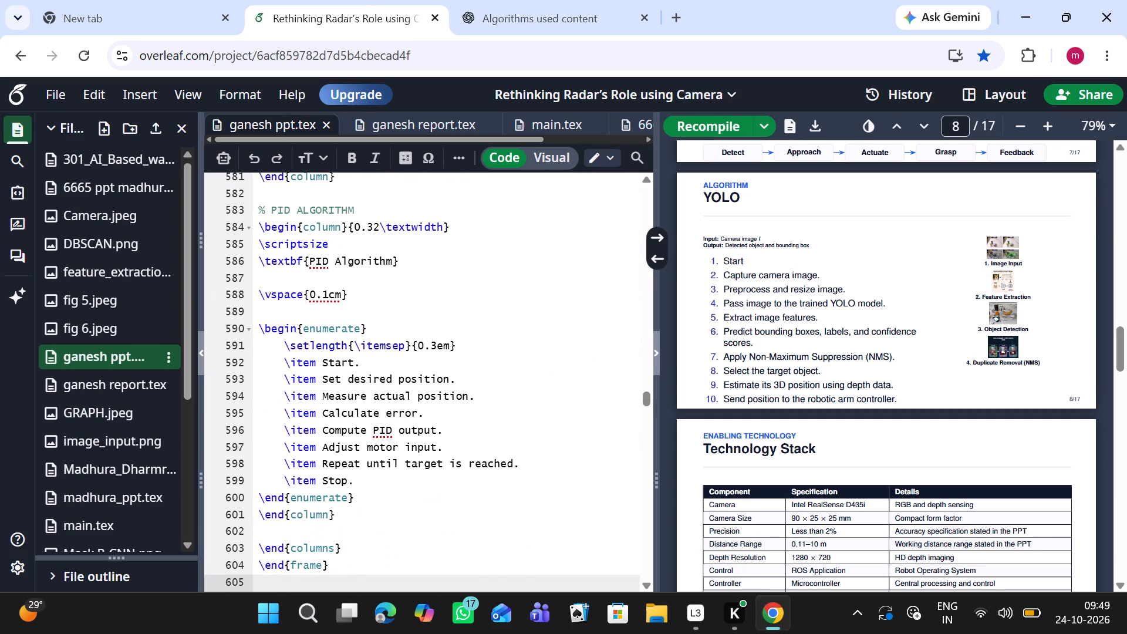
# Copy the three-line "SLIDE 8: ALGORITHM" comment header from above the YOLO frame and paste it above the FSM, PWM and PID frame.
pyautogui.scroll(6, 509, 298)
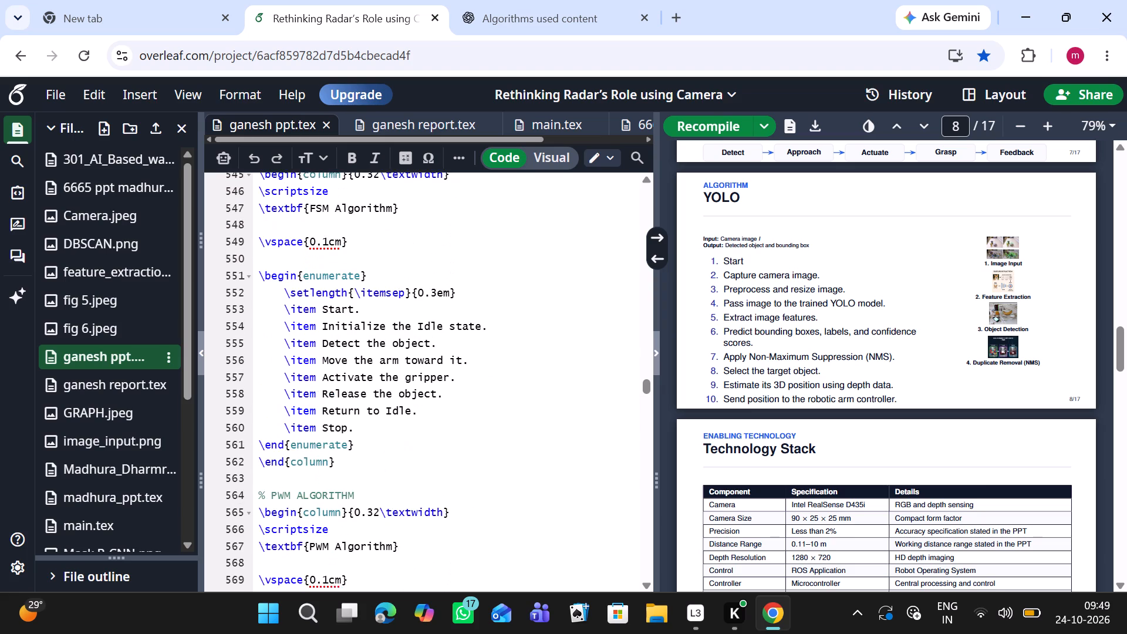
pyautogui.scroll(3, 509, 298)
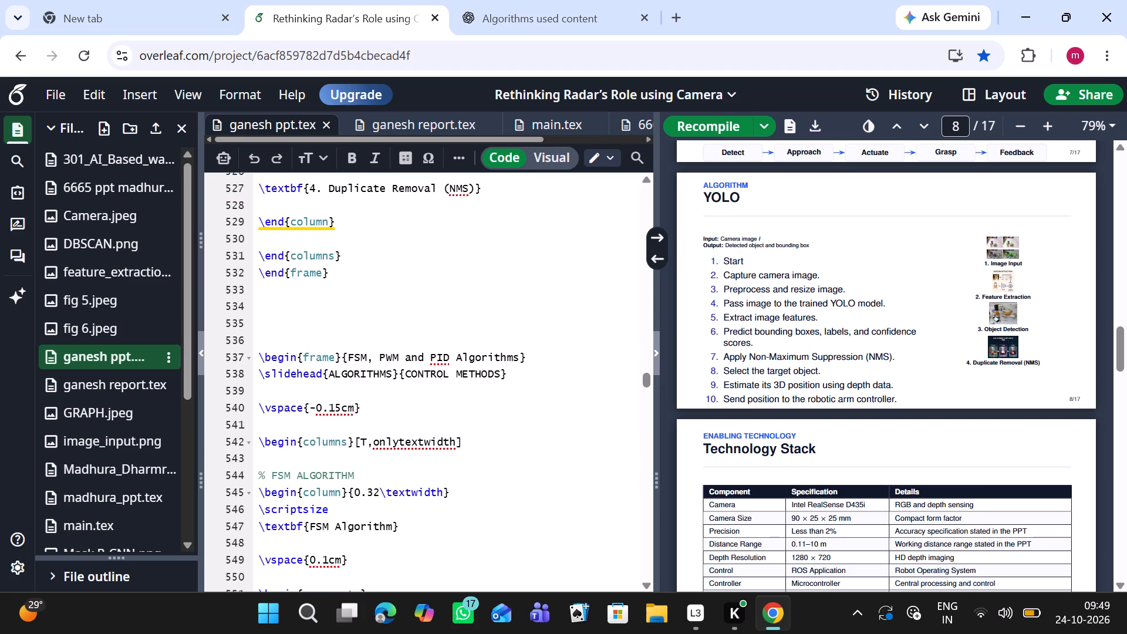
pyautogui.click(261, 334)
pyautogui.scroll(1, 278, 332)
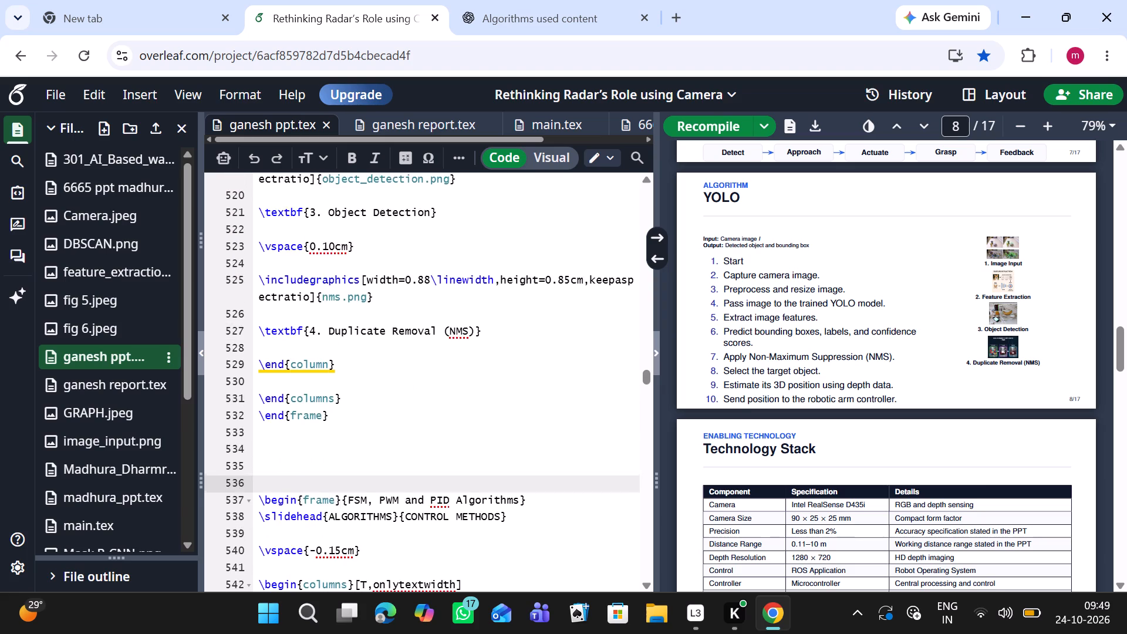
pyautogui.scroll(3, 278, 332)
pyautogui.scroll(2, 312, 248)
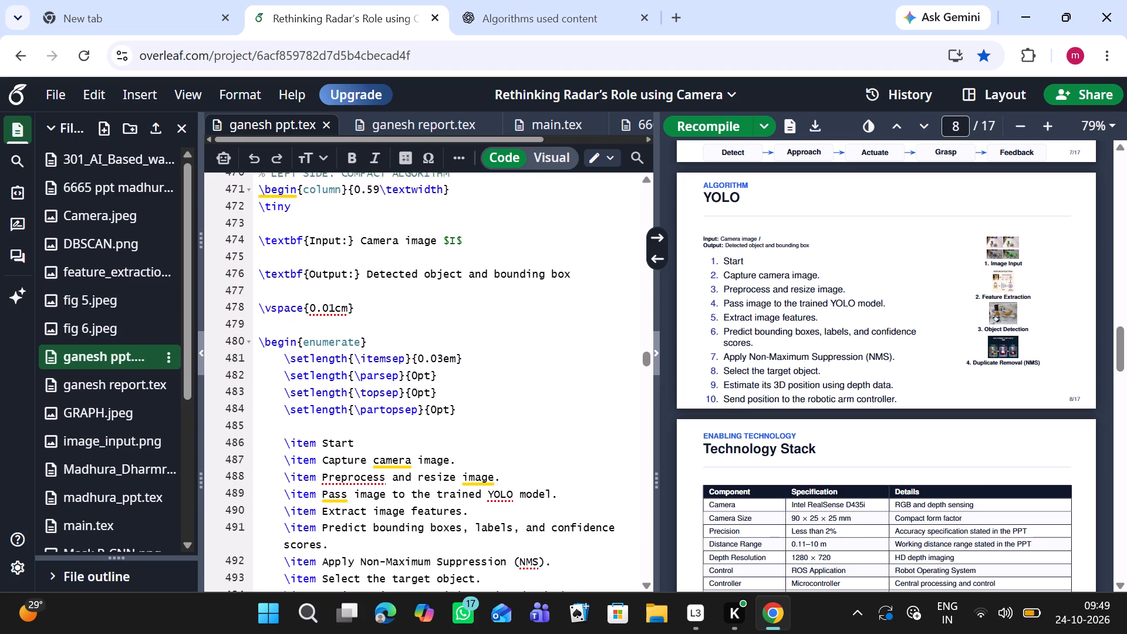
pyautogui.scroll(4, 312, 248)
pyautogui.scroll(-1, 237, 459)
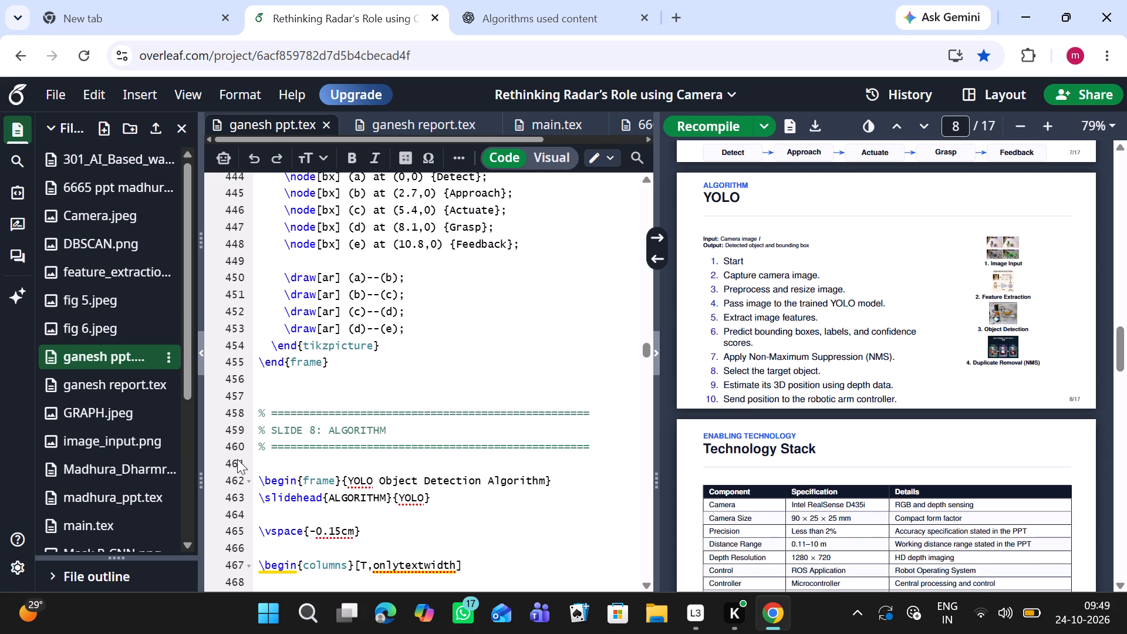
pyautogui.moveTo(257, 407); pyautogui.dragTo(616, 466)
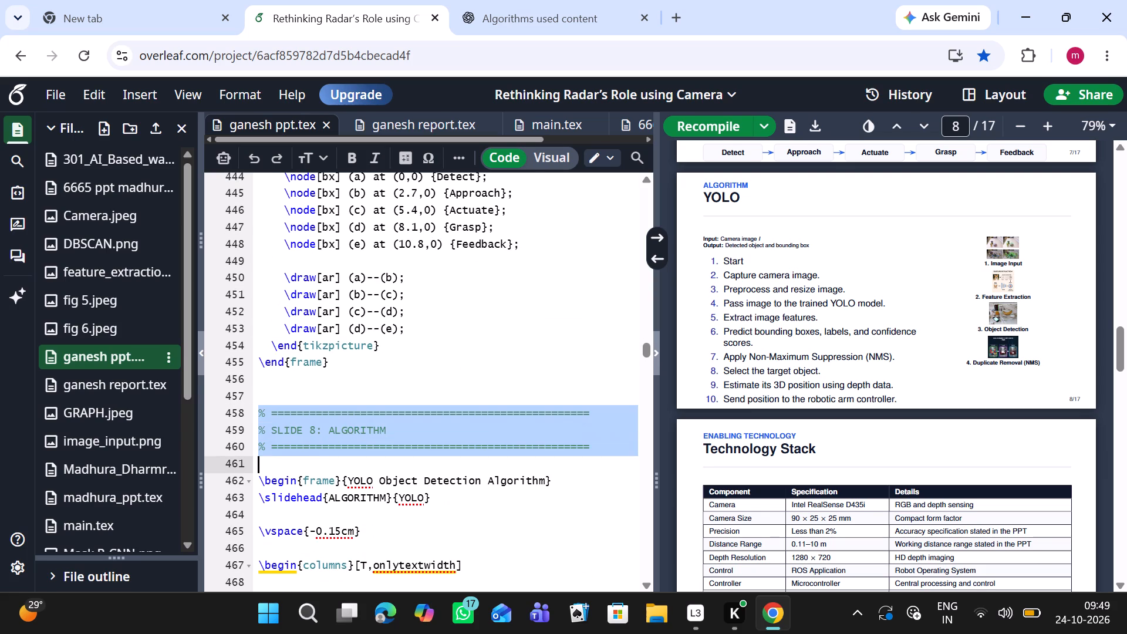
pyautogui.moveTo(616, 466); pyautogui.dragTo(625, 455)
pyautogui.hotkey('ctrl', 'c')
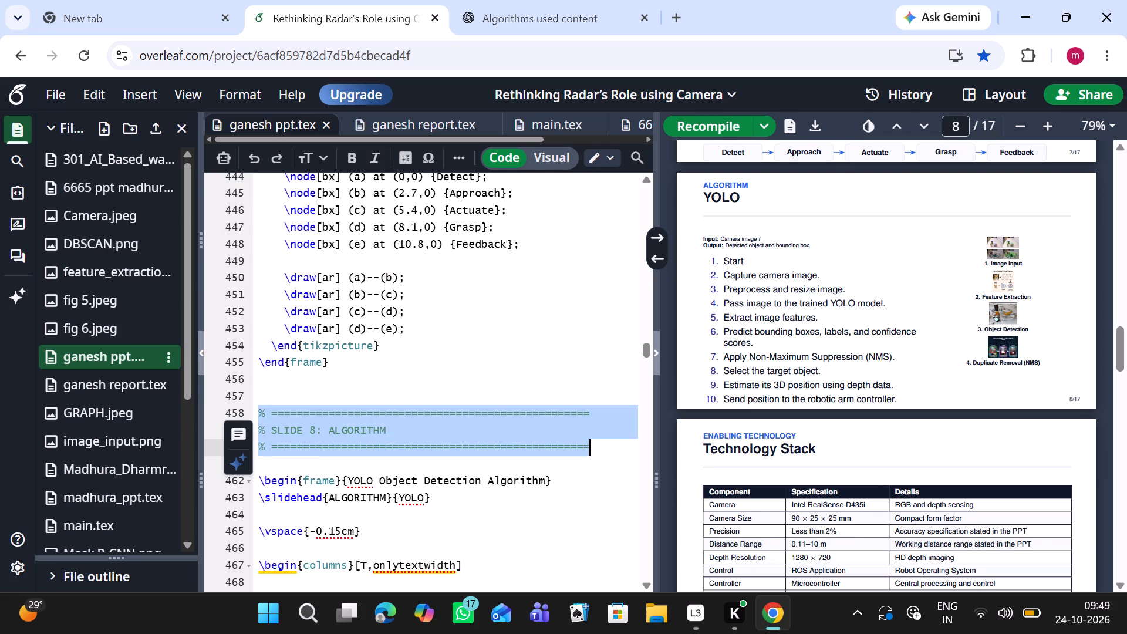
pyautogui.click(625, 455)
pyautogui.scroll(-6, 625, 455)
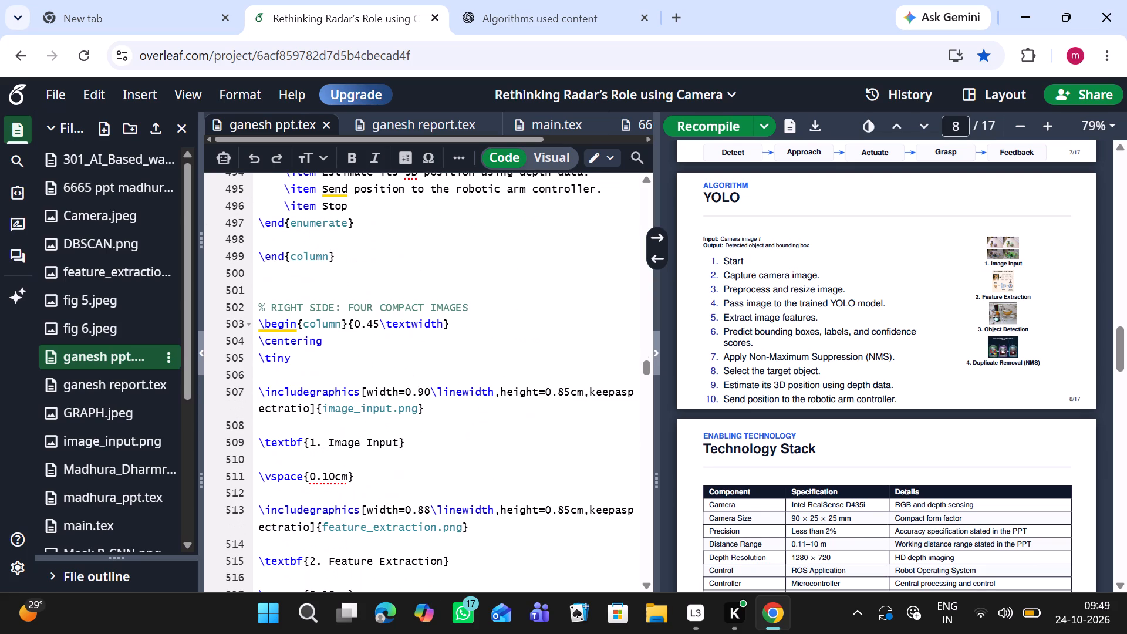
pyautogui.scroll(-9, 400, 309)
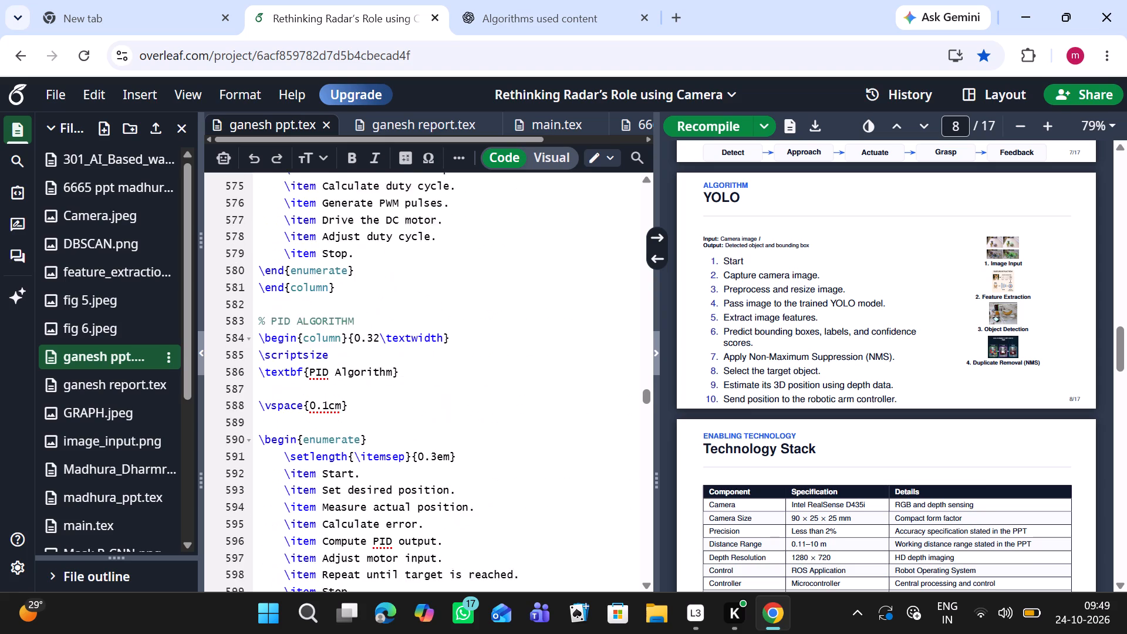
pyautogui.scroll(-1, 400, 309)
pyautogui.scroll(2, 400, 309)
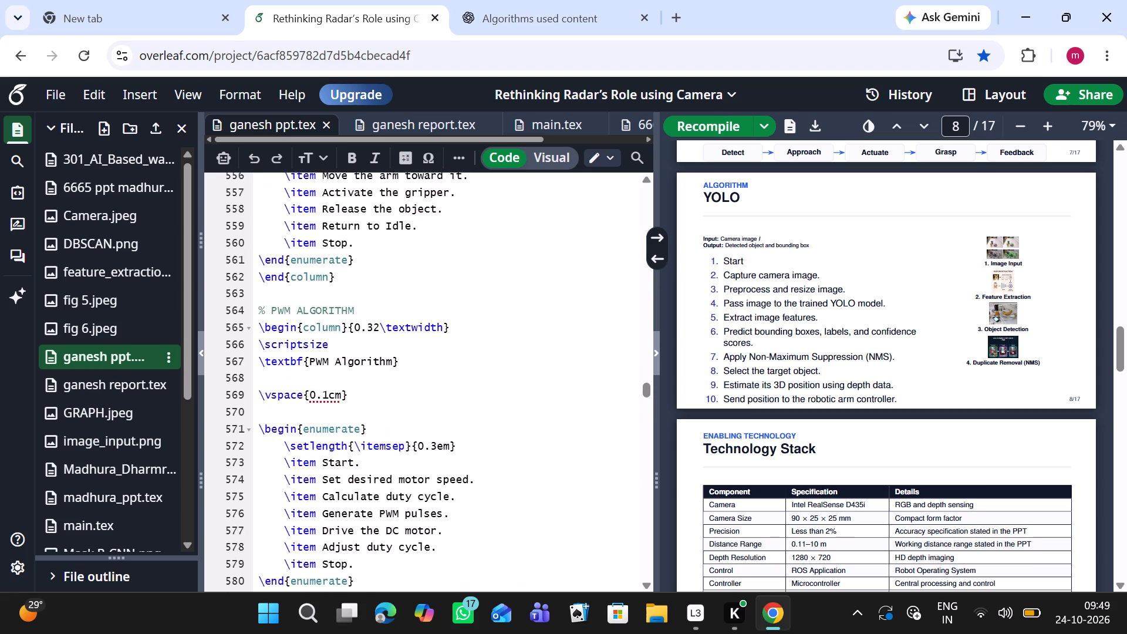
pyautogui.scroll(2, 400, 309)
pyautogui.click(298, 299)
pyautogui.click(278, 282)
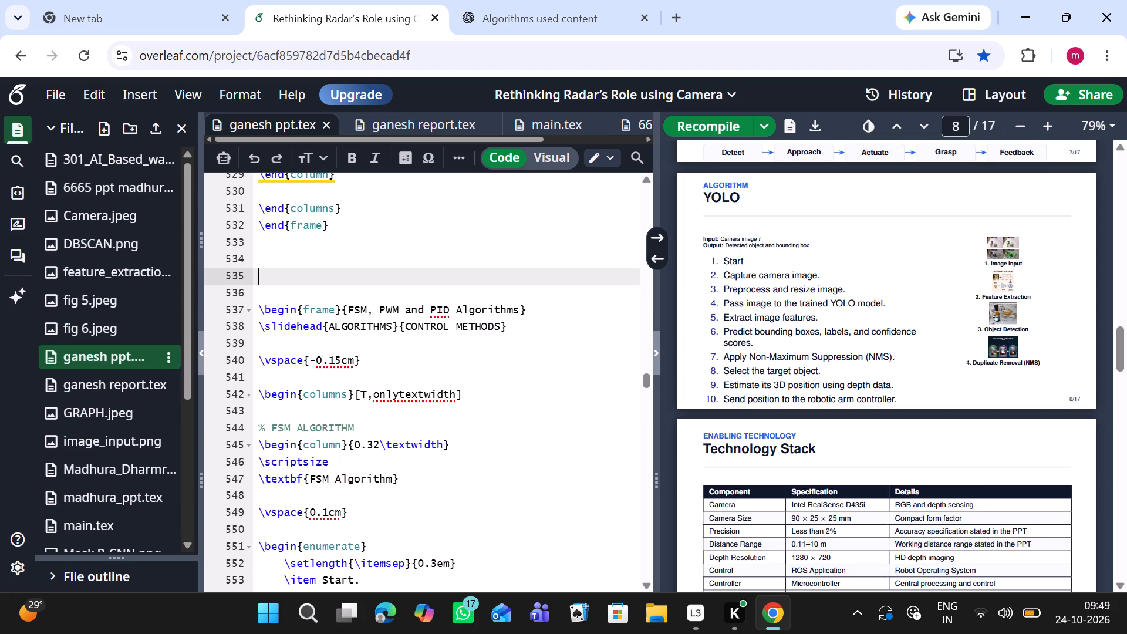
pyautogui.hotkey('ctrl', 'v')
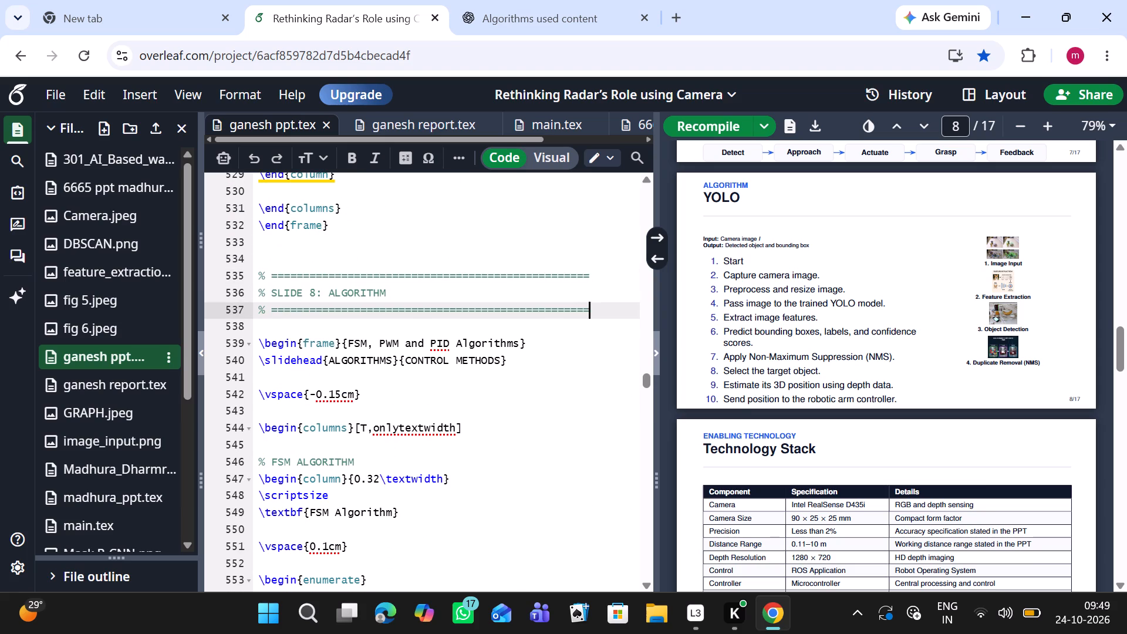
# Change the slide number in the pasted comment header to 9, keeping the header's three separate comment lines.
pyautogui.click(324, 293)
pyautogui.moveTo(324, 293); pyautogui.dragTo(309, 295)
pyautogui.click(309, 295)
pyautogui.click(319, 294)
pyautogui.press('Home')
pyautogui.press('BackSpace')
pyautogui.press('9')
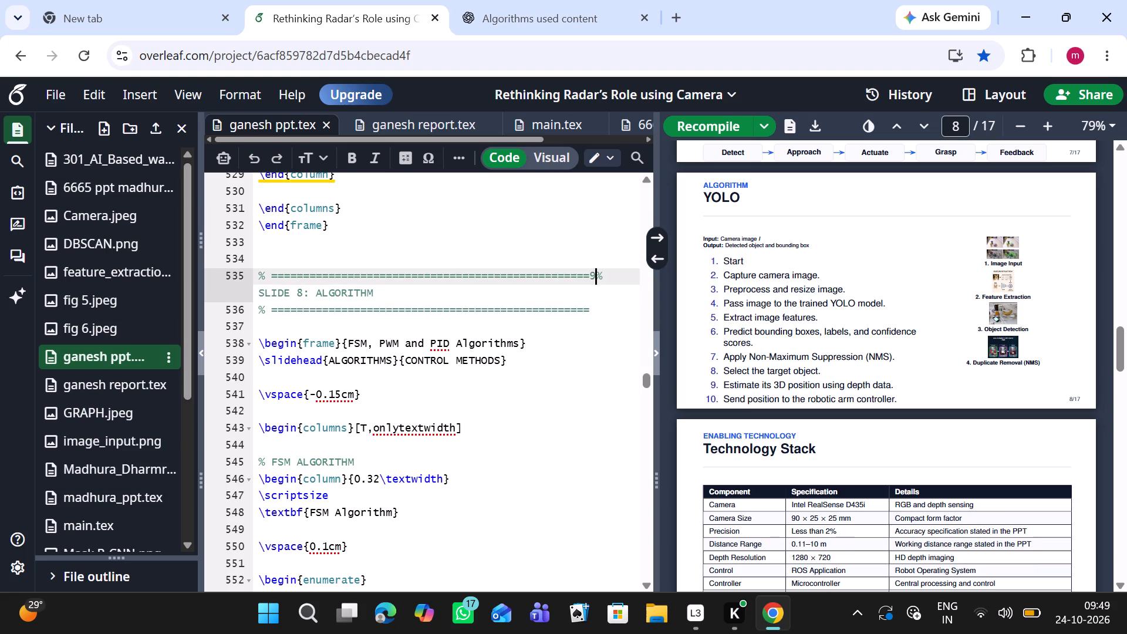
pyautogui.press('BackSpace')
pyautogui.press('Return')
pyautogui.press('Right')
pyautogui.press('Right')
pyautogui.press('Right')
pyautogui.press('Right')
pyautogui.press('Right')
pyautogui.press('Right')
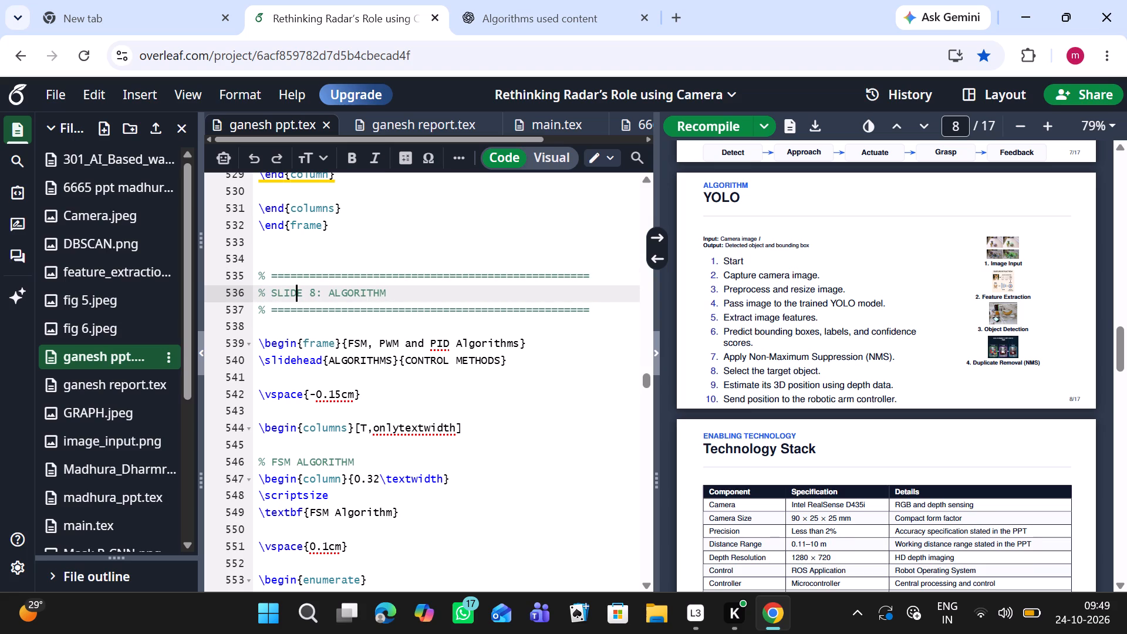
pyautogui.press('Right')
pyautogui.press('Right')
pyautogui.press('Right')
pyautogui.press('BackSpace')
pyautogui.press('9')
# Recompile the presentation and check the Control Methods slide with the three algorithm columns in the preview.
pyautogui.click(735, 123)
pyautogui.scroll(-1, 875, 451)
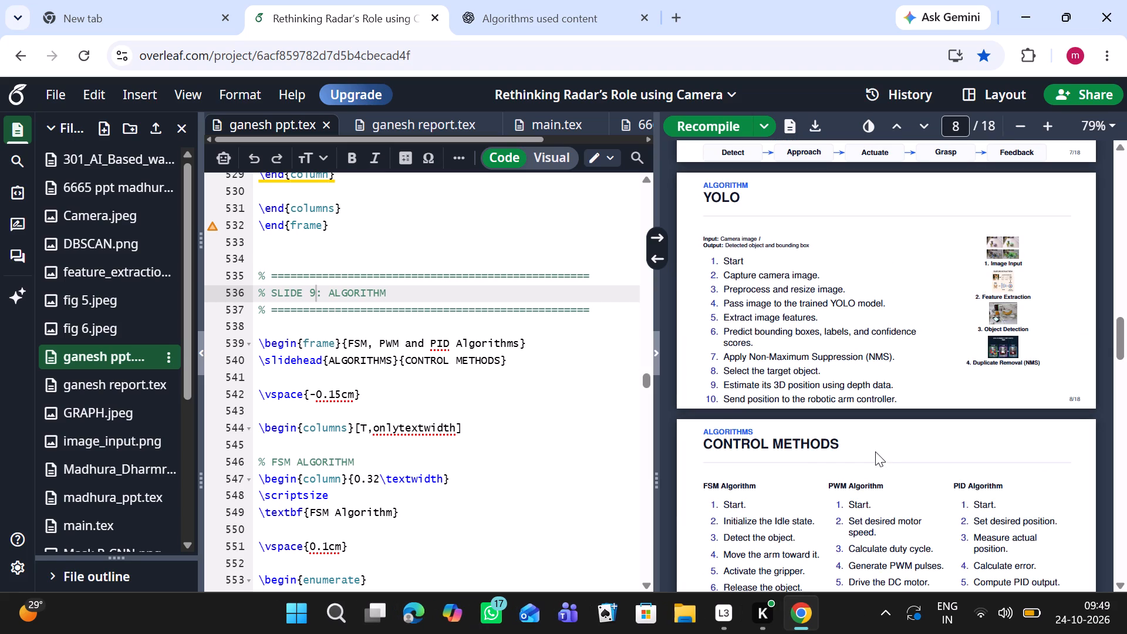
pyautogui.scroll(-2, 875, 451)
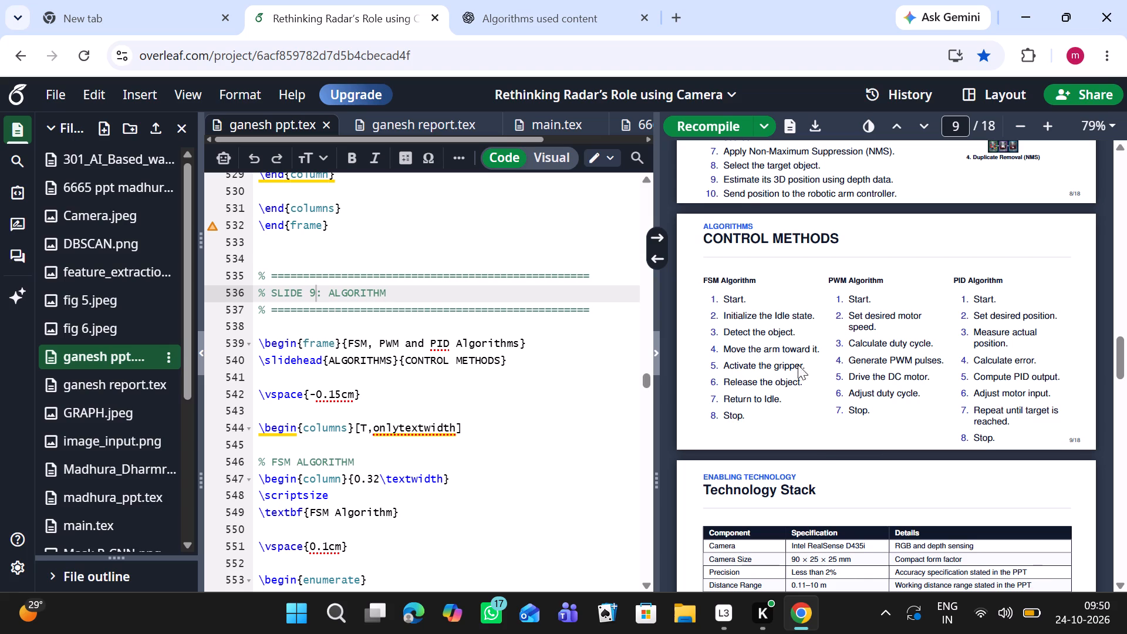
# Change the second heading of the FSM, PWM and PID frame to CONTROL ALGORITHMS and recompile the presentation.
pyautogui.scroll(-1, 802, 367)
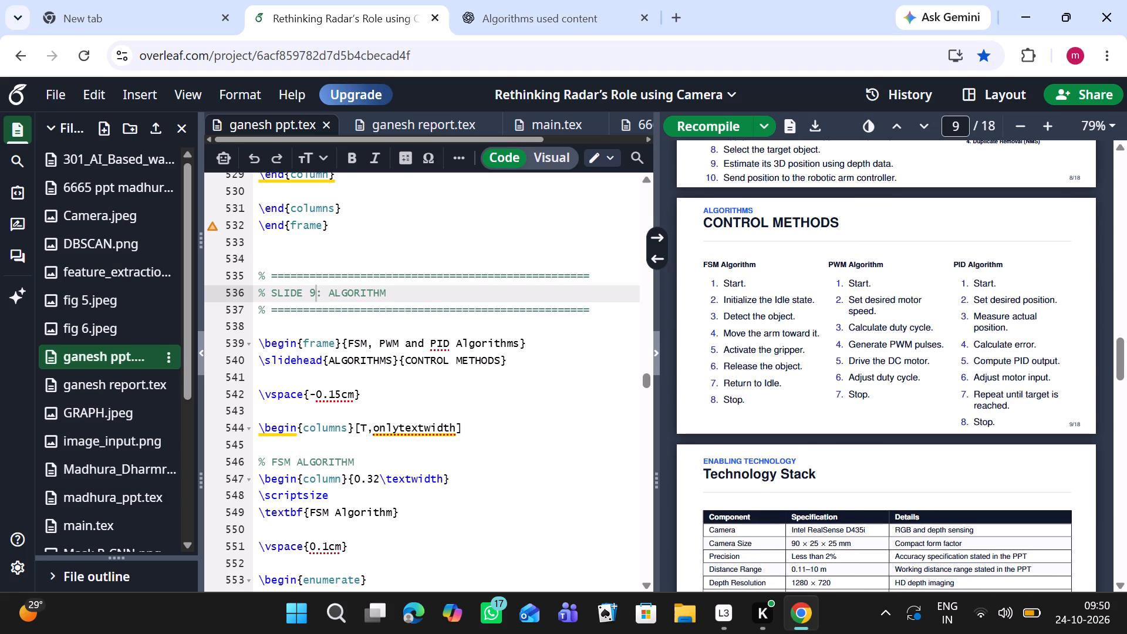
pyautogui.click(500, 359)
pyautogui.press('BackSpace')
pyautogui.press('BackSpace')
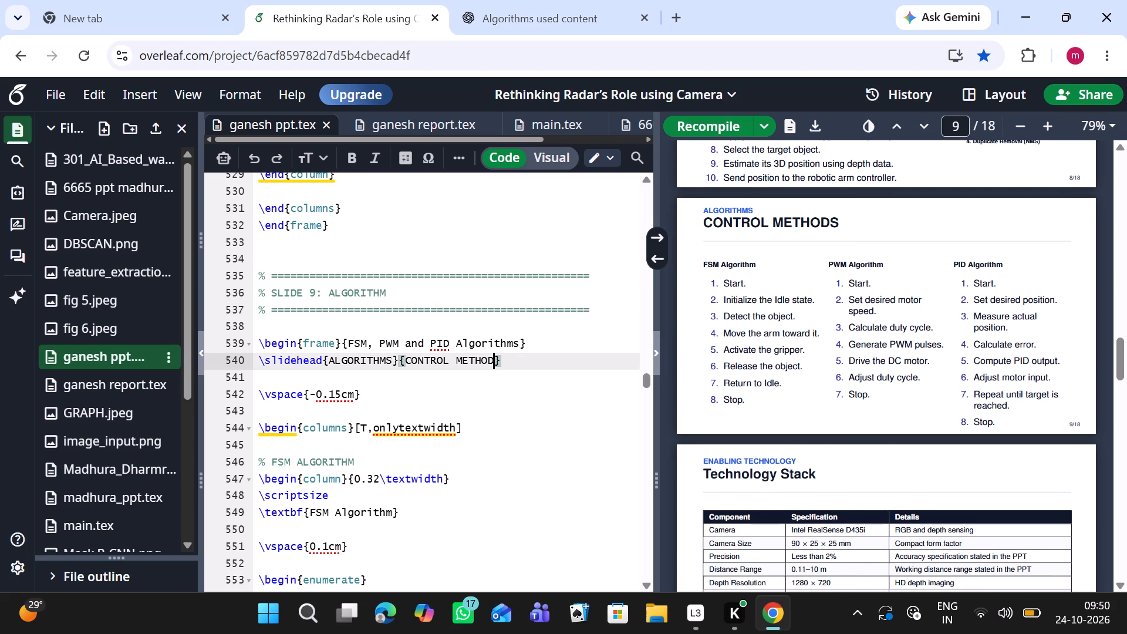
pyautogui.press('BackSpace')
pyautogui.press('BackSpace')
pyautogui.press('BackSpace')
pyautogui.press('BackSpace')
pyautogui.press('BackSpace')
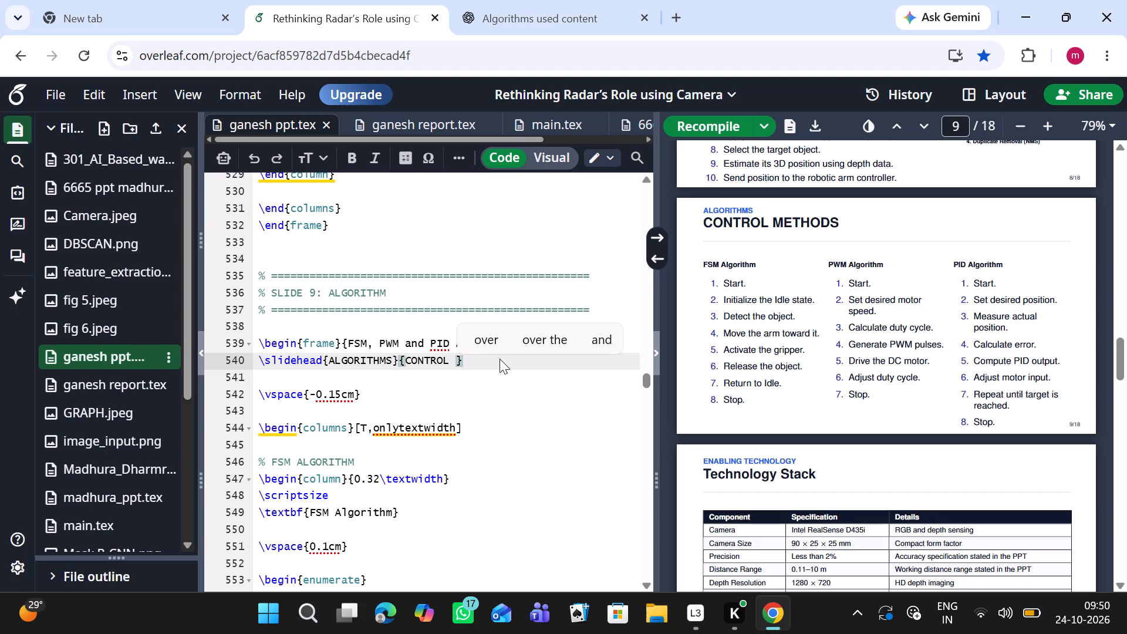
pyautogui.press('a')
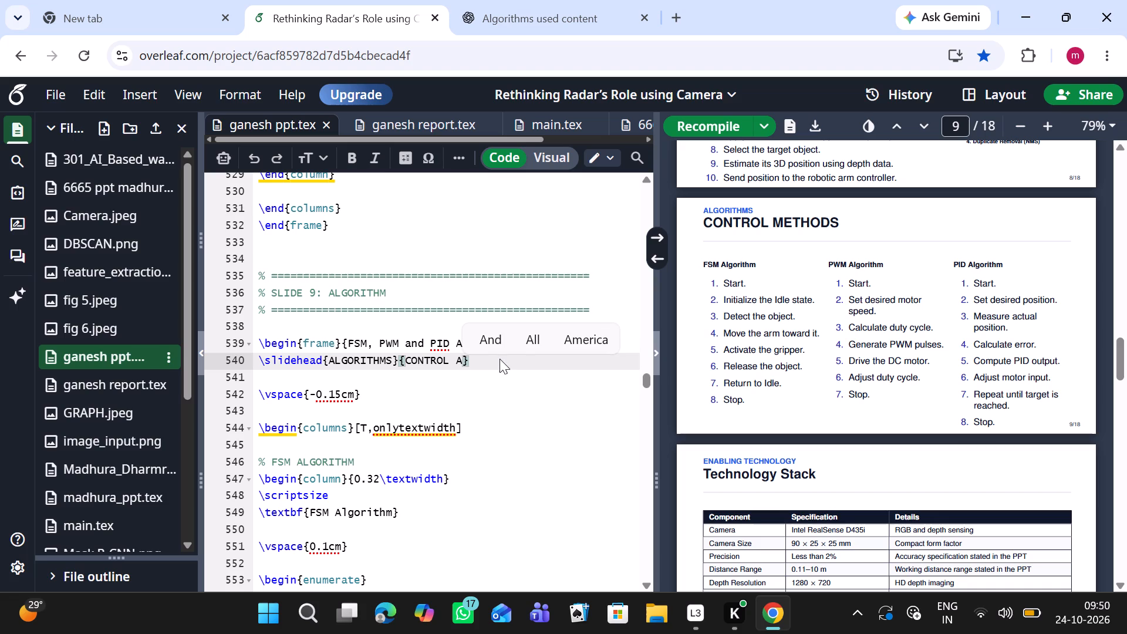
pyautogui.write('LGORITHMS')
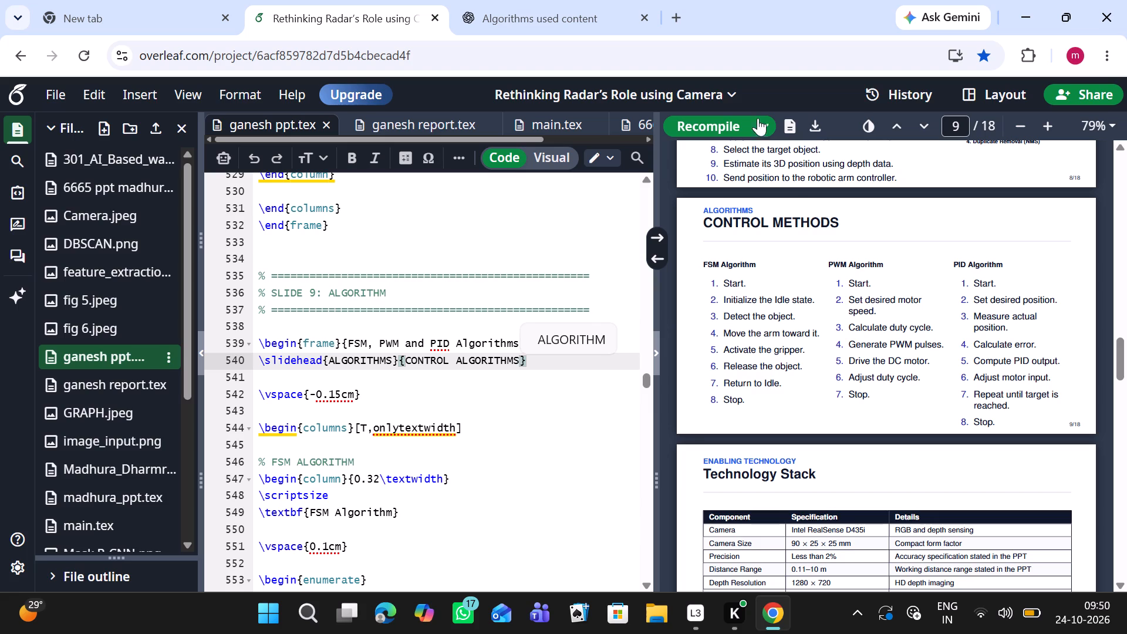
pyautogui.click(728, 122)
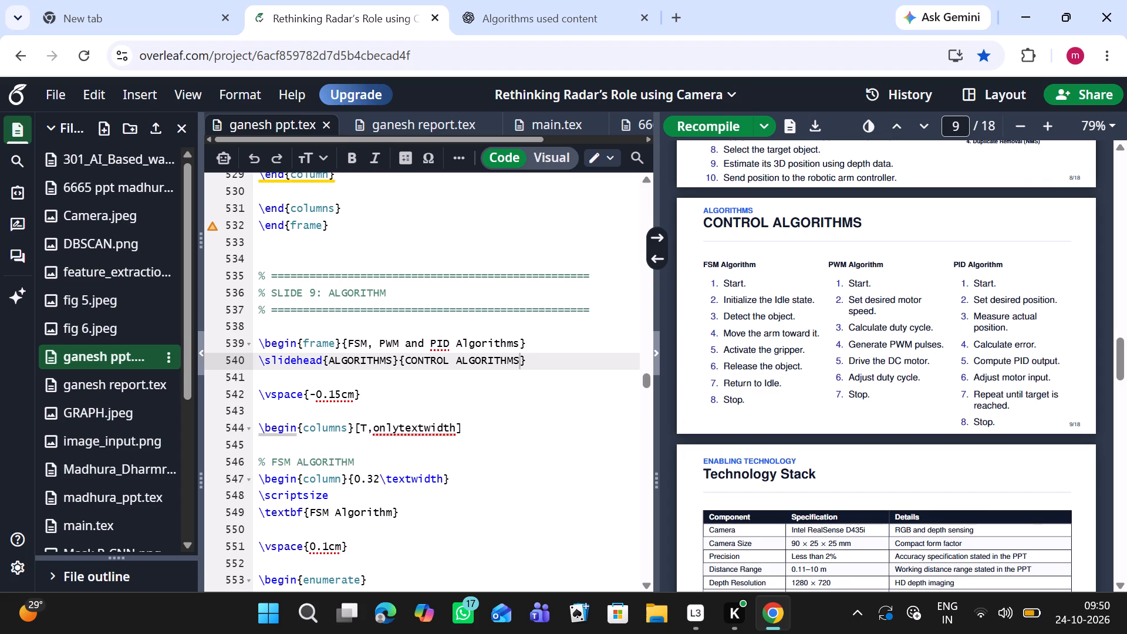
pyautogui.scroll(1, 856, 388)
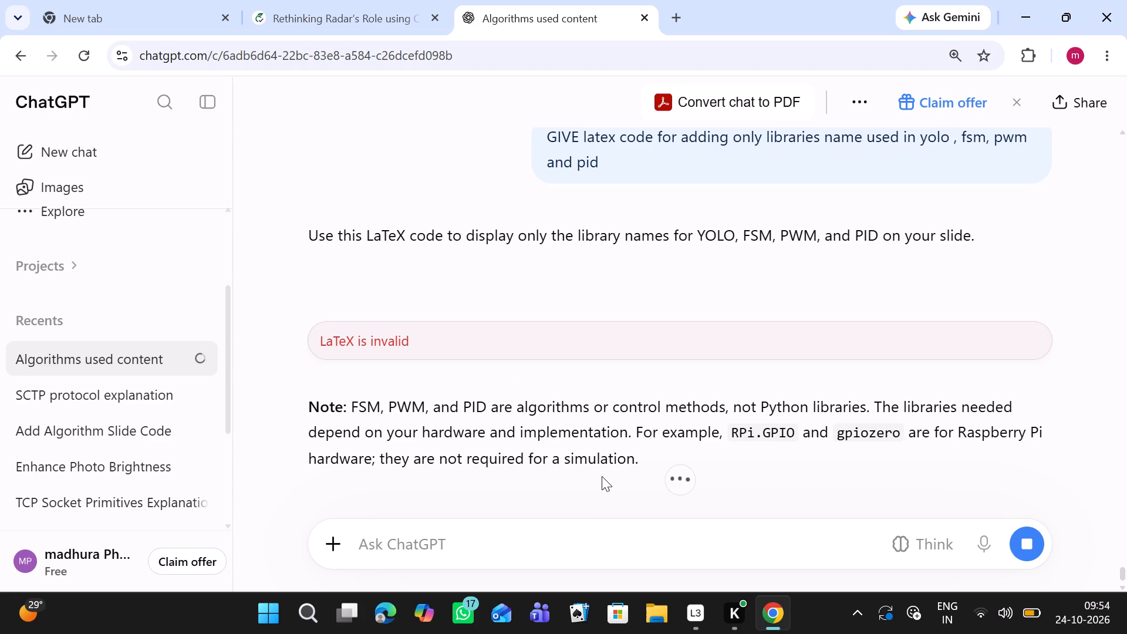
pyautogui.scroll(-1, 602, 476)
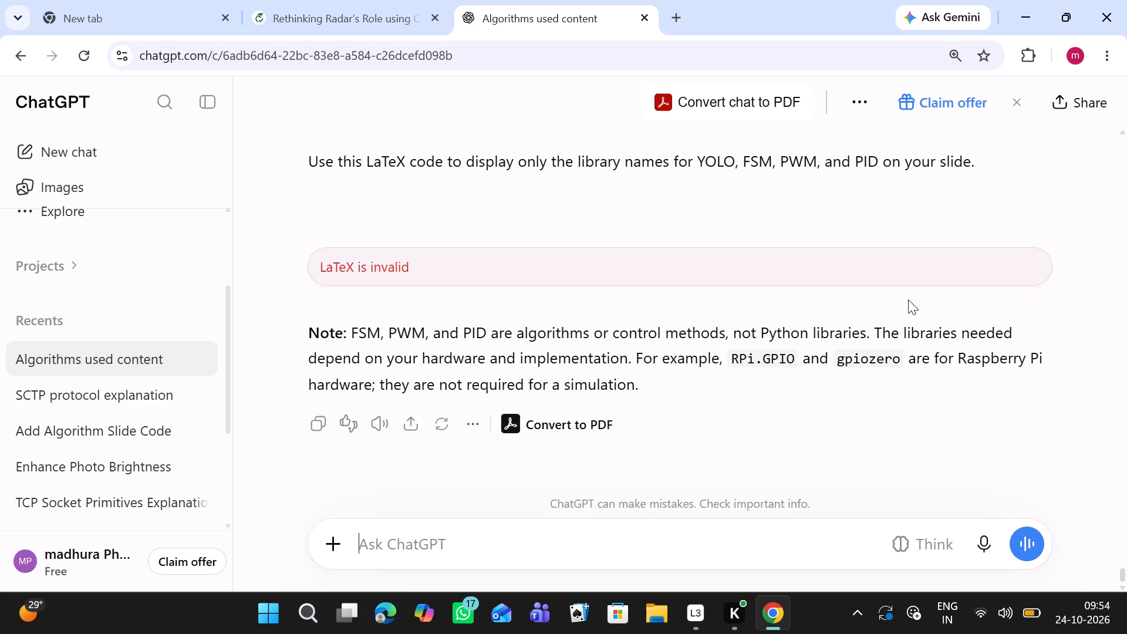
# Switch to the Overleaf project and paste the copied Libraries Used code between the control algorithms frame and the Technology Stack slide.
pyautogui.click(363, 8)
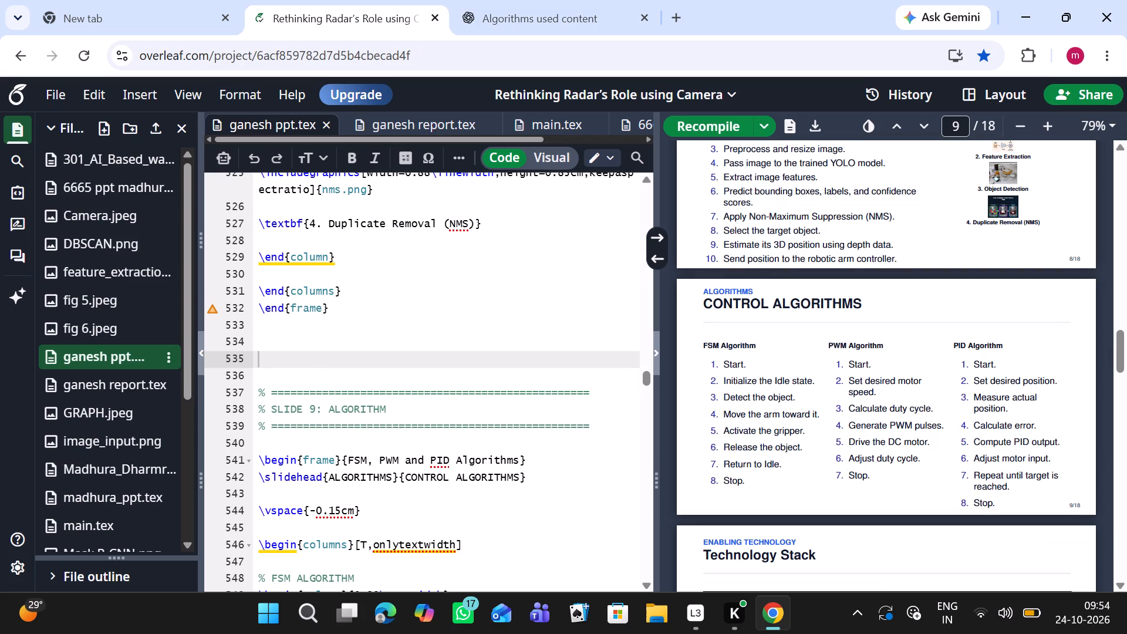
pyautogui.scroll(-8, 367, 436)
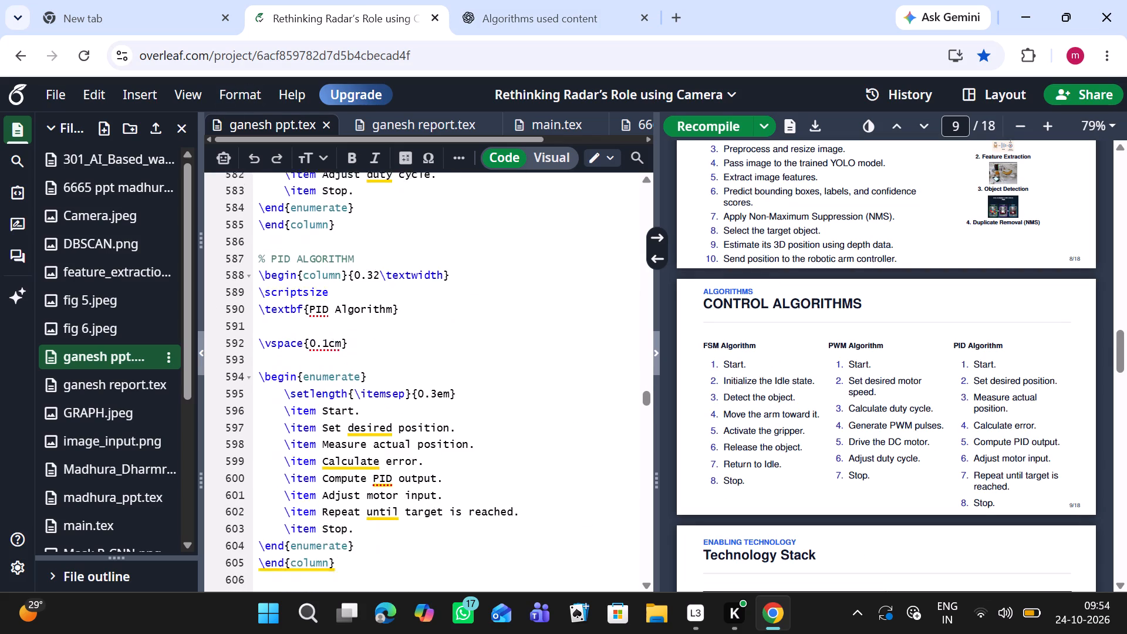
pyautogui.scroll(-3, 367, 436)
pyautogui.click(340, 335)
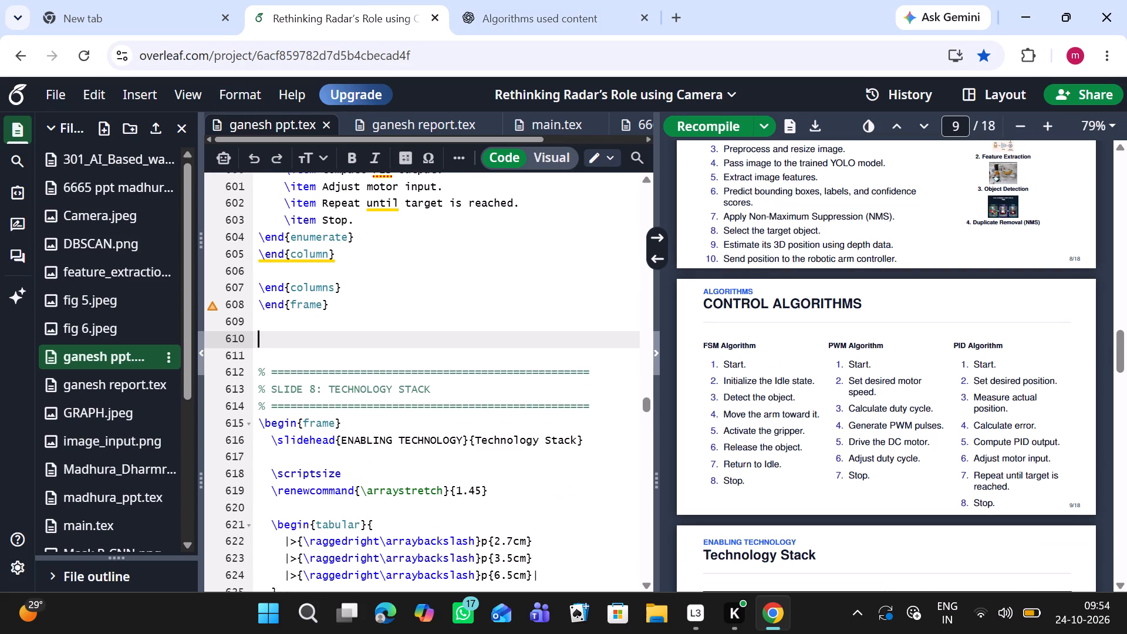
pyautogui.press('Return')
pyautogui.hotkey('ctrl', 'v')
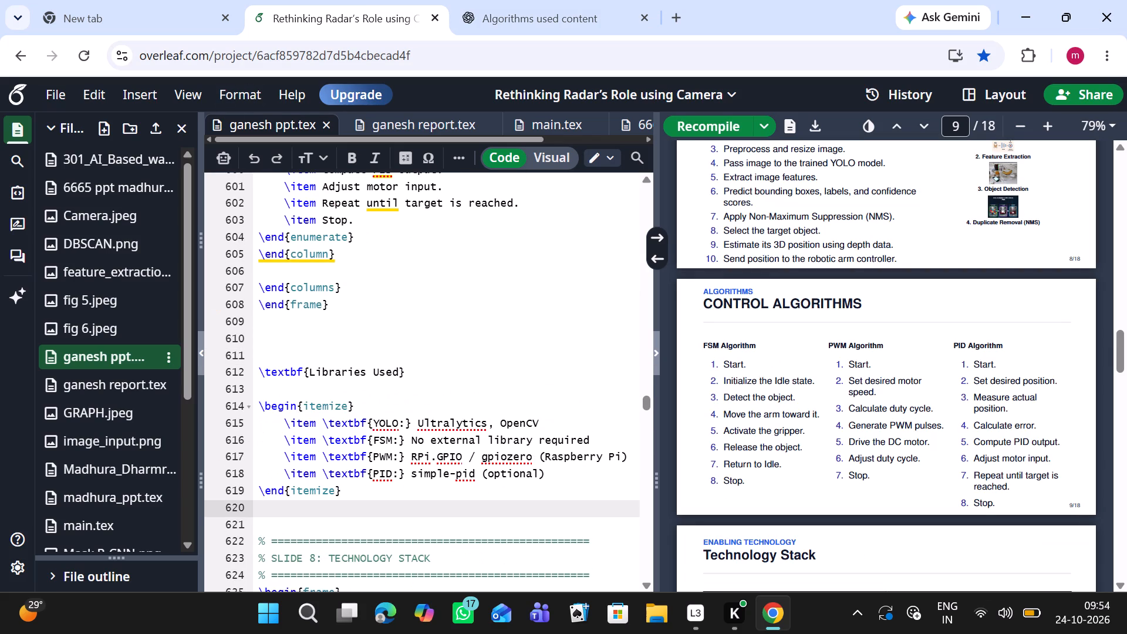
# Copy the Technology Stack slide's comment header, \begin{frame} and \slidehead lines and paste them above the Libraries Used block.
pyautogui.click(318, 369)
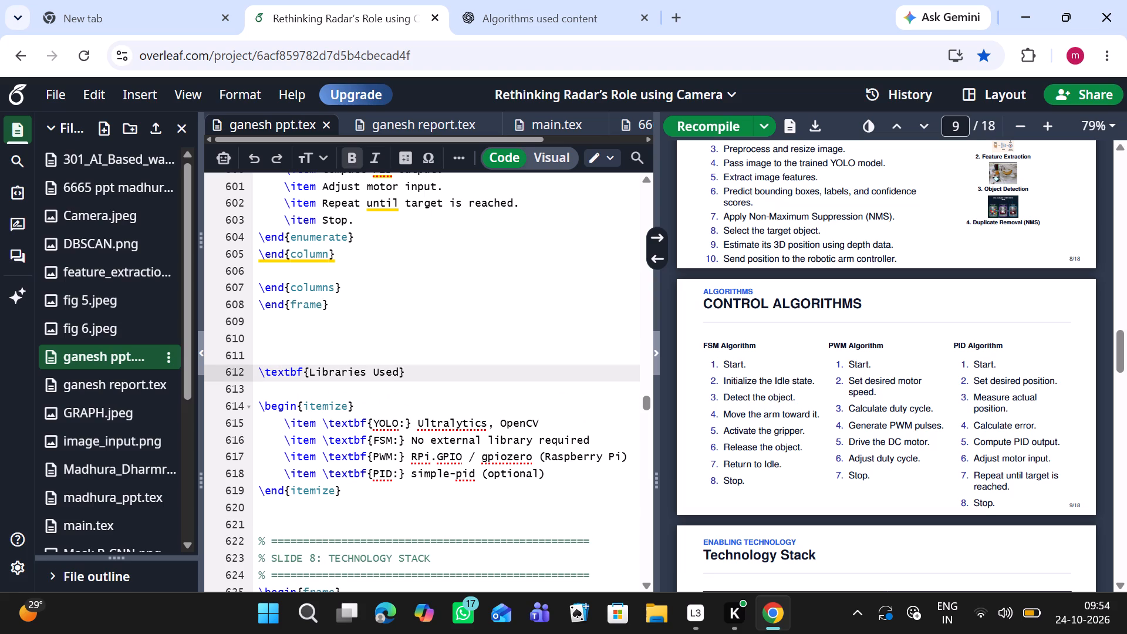
pyautogui.click(264, 322)
pyautogui.click(261, 358)
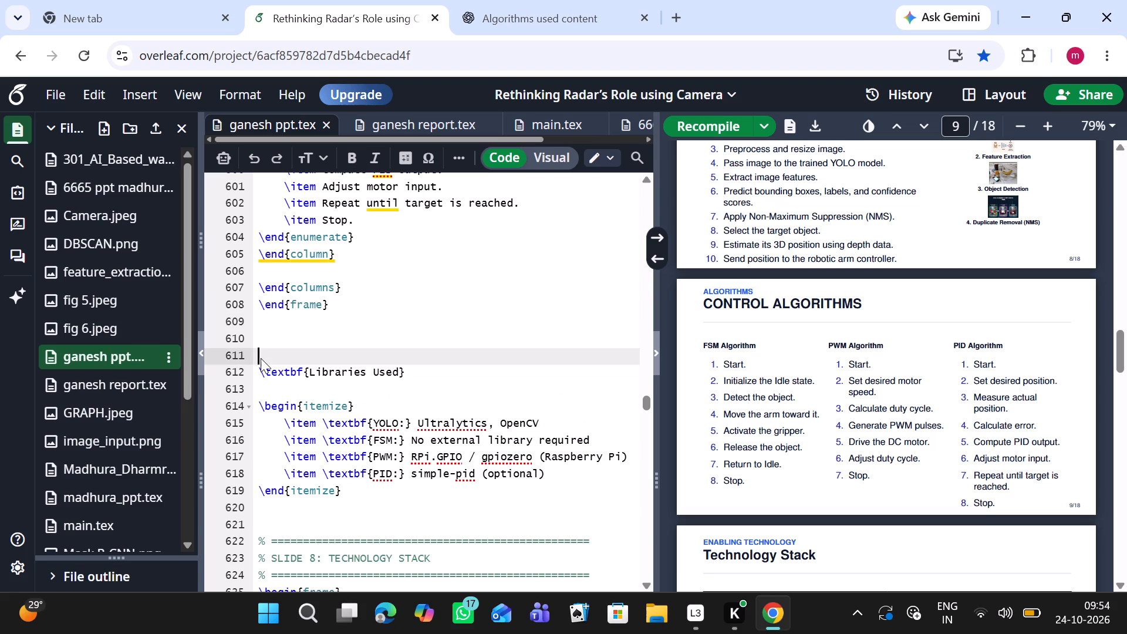
pyautogui.moveTo(257, 539); pyautogui.dragTo(356, 581)
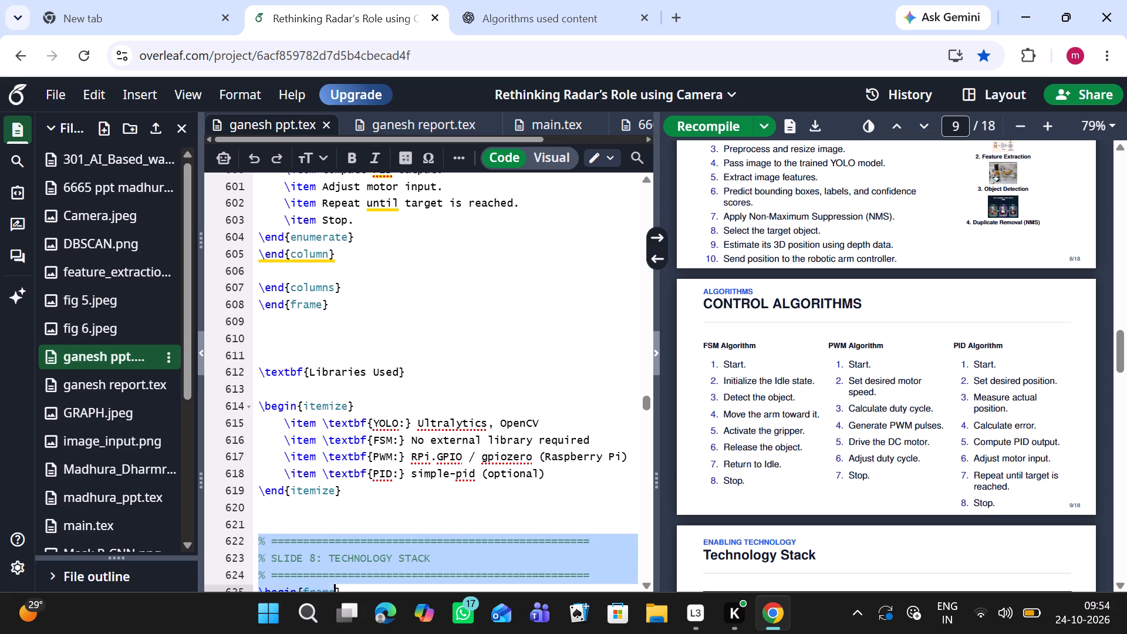
pyautogui.moveTo(356, 581); pyautogui.dragTo(471, 551)
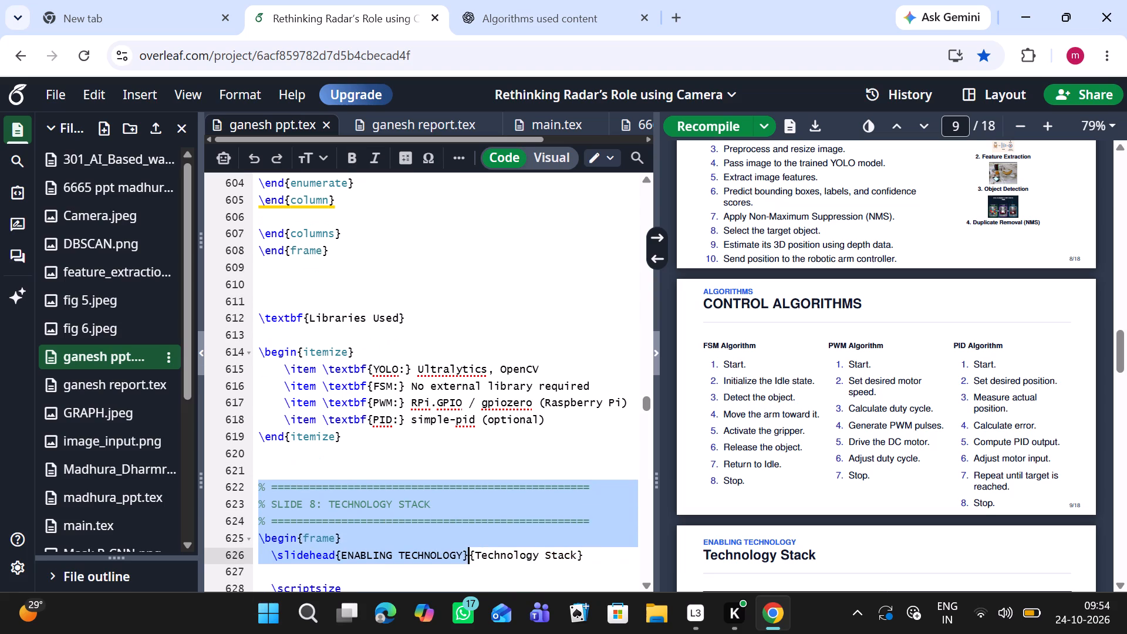
pyautogui.moveTo(471, 551); pyautogui.dragTo(577, 571)
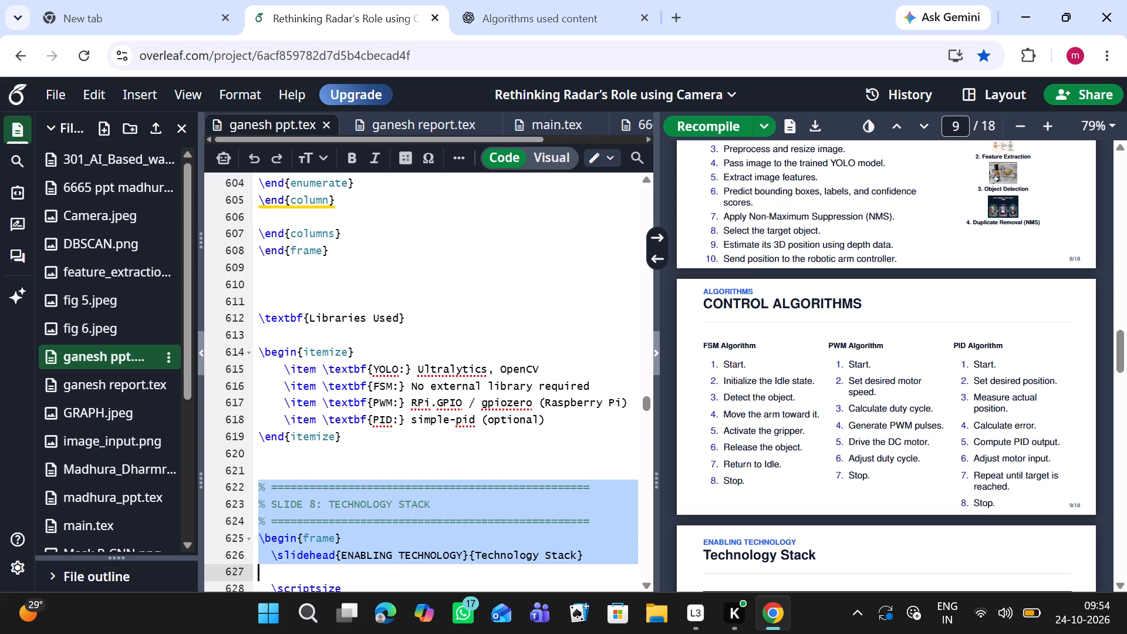
pyautogui.moveTo(577, 571); pyautogui.dragTo(418, 398)
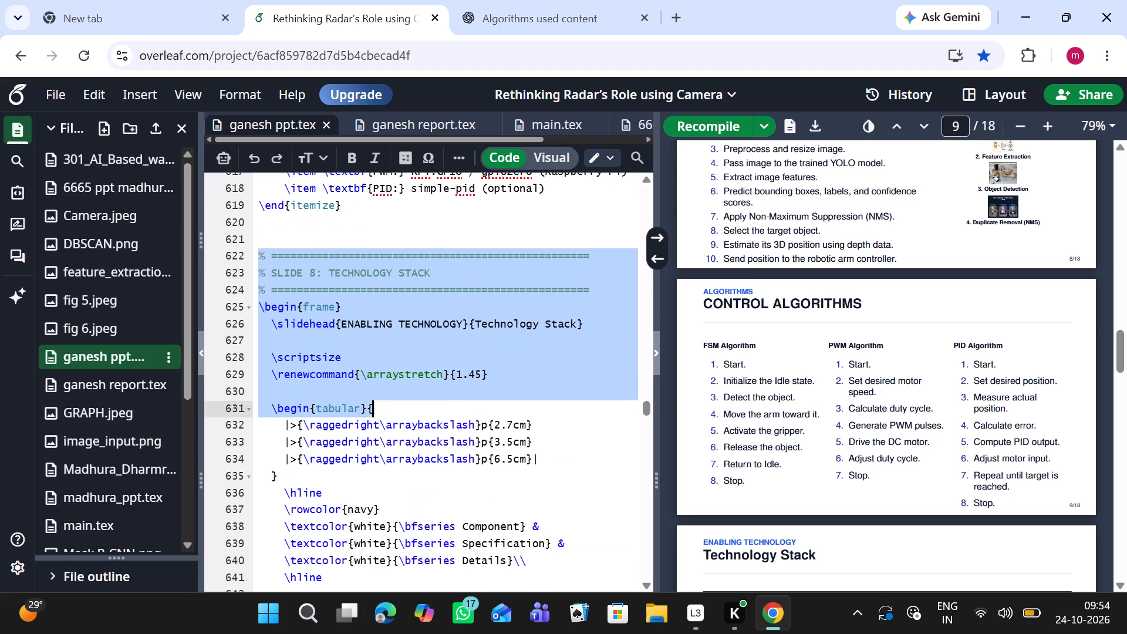
pyautogui.moveTo(418, 398); pyautogui.dragTo(400, 359)
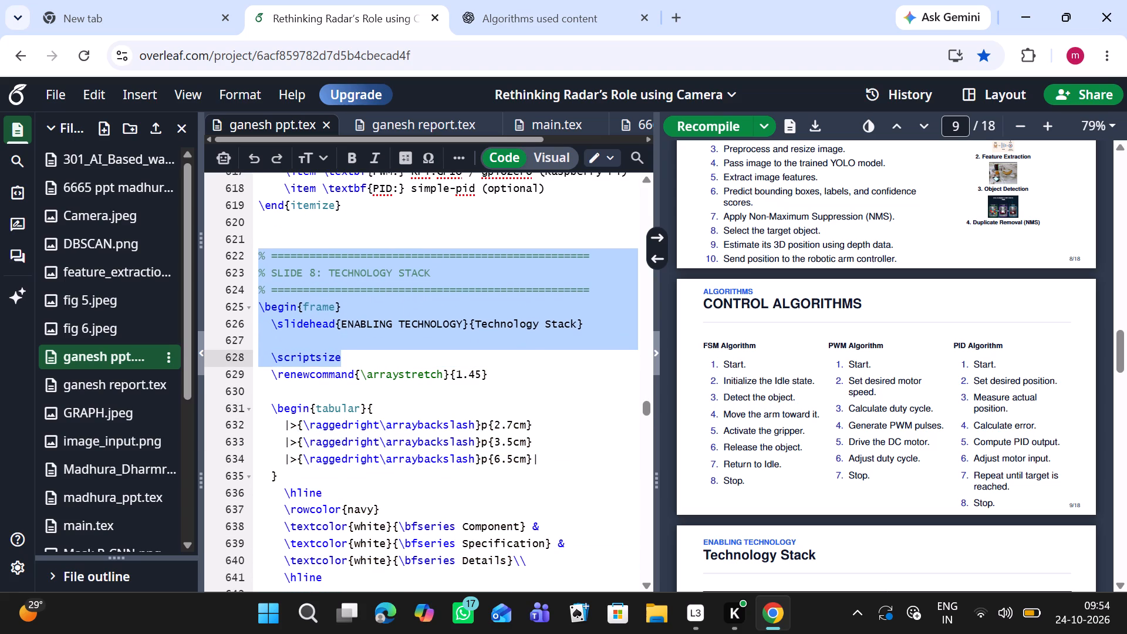
pyautogui.moveTo(400, 359); pyautogui.dragTo(586, 320)
pyautogui.hotkey('ctrl', 'c')
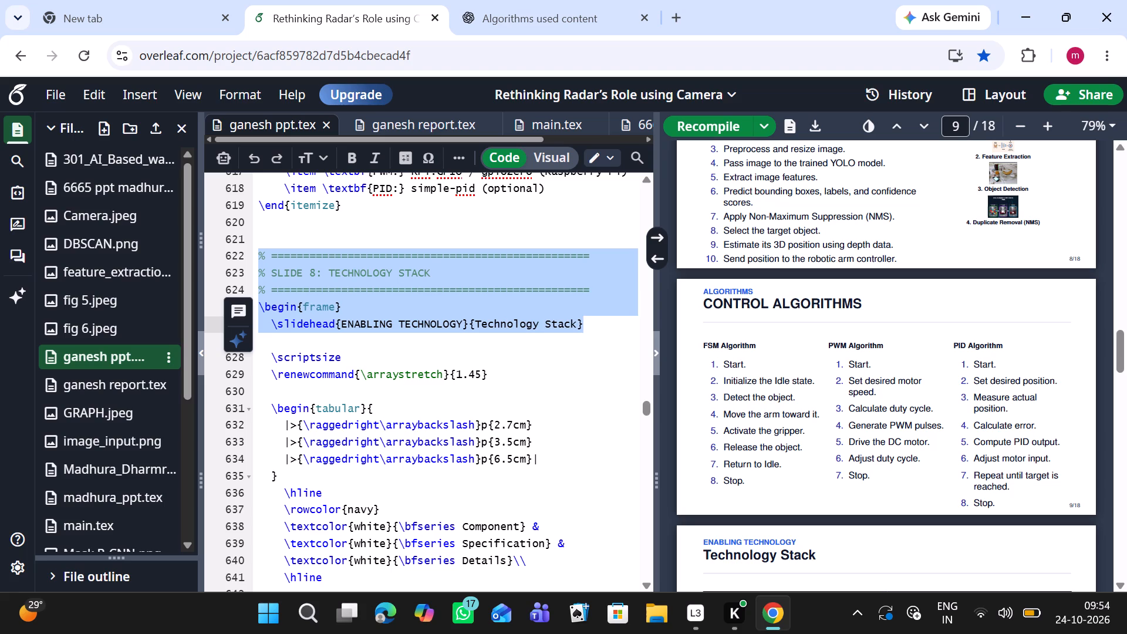
pyautogui.click(361, 173)
pyautogui.scroll(2, 354, 259)
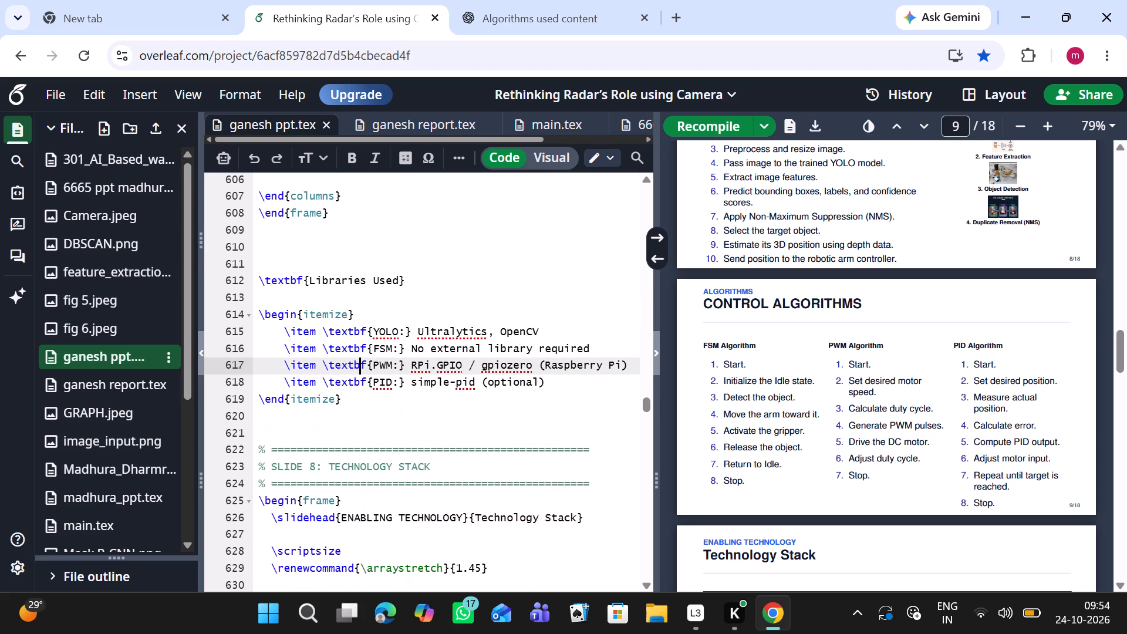
pyautogui.click(298, 238)
pyautogui.click(279, 249)
pyautogui.hotkey('ctrl', 'v')
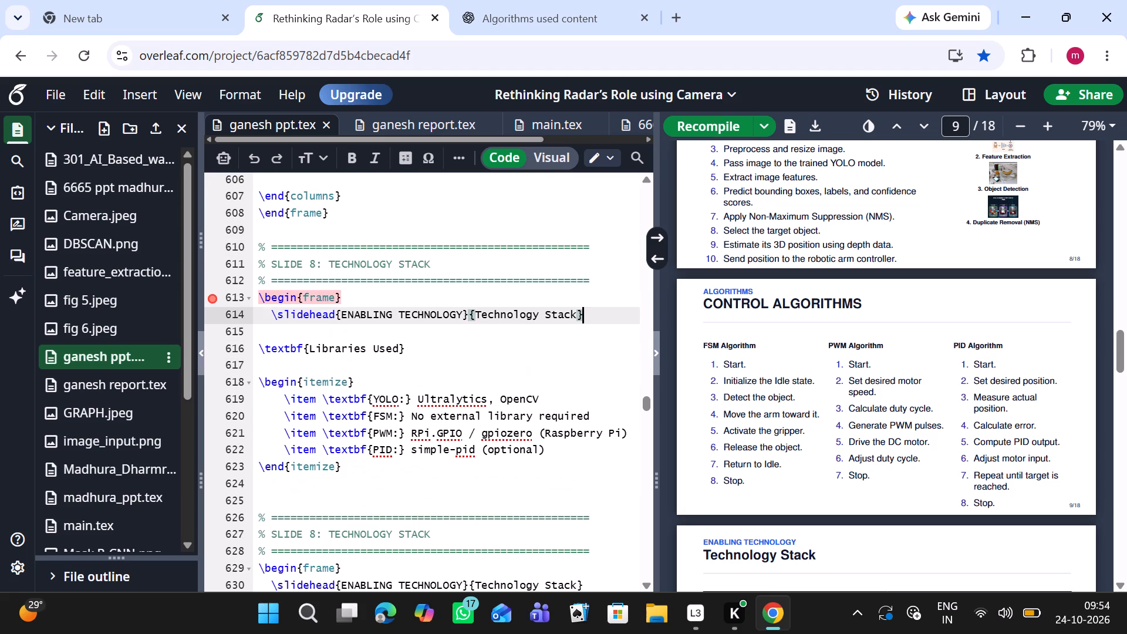
# Copy the Technology Stack slide's \end{frame} line and paste it below the Libraries Used list's \end{itemize} to close the new frame.
pyautogui.click(345, 328)
pyautogui.scroll(-2, 350, 448)
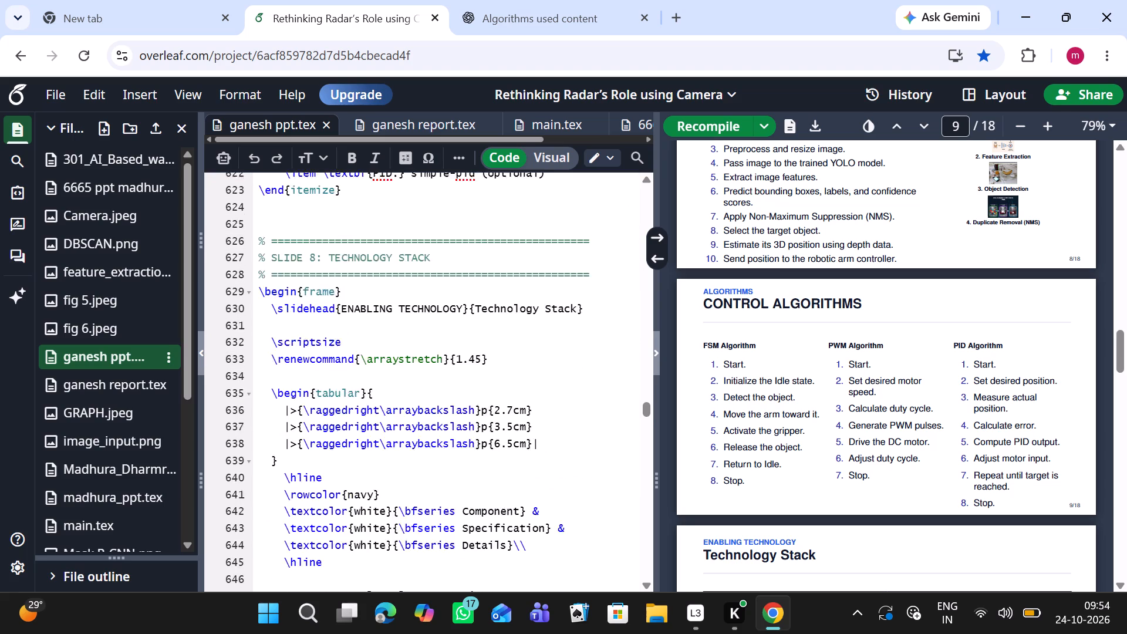
pyautogui.scroll(-8, 350, 448)
pyautogui.scroll(1, 350, 448)
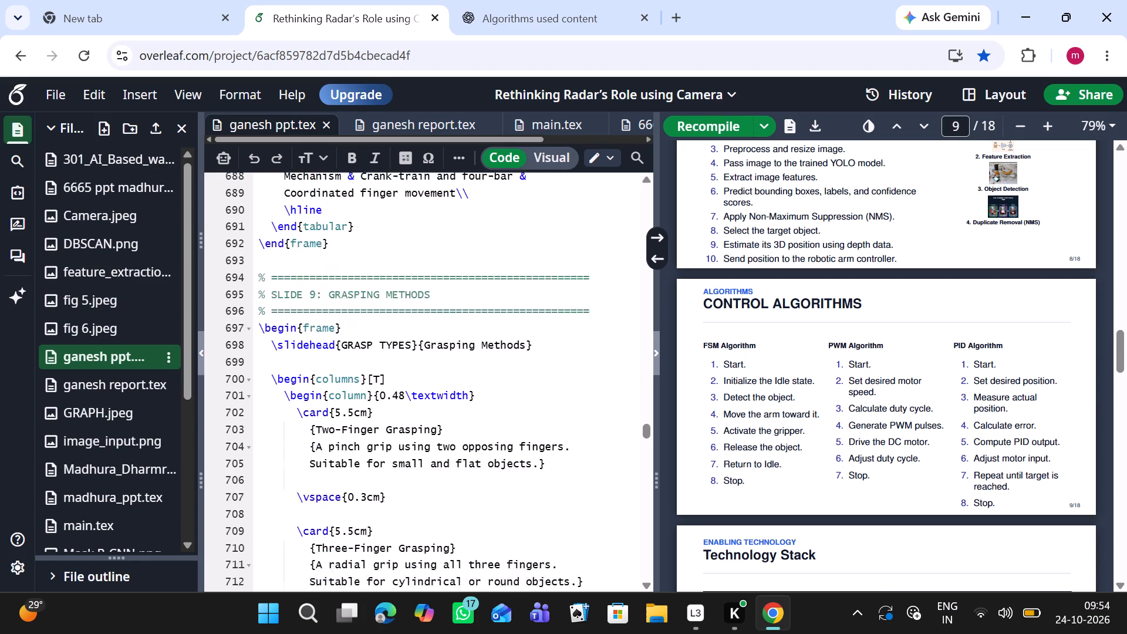
pyautogui.scroll(2, 350, 448)
pyautogui.moveTo(258, 442); pyautogui.dragTo(264, 446)
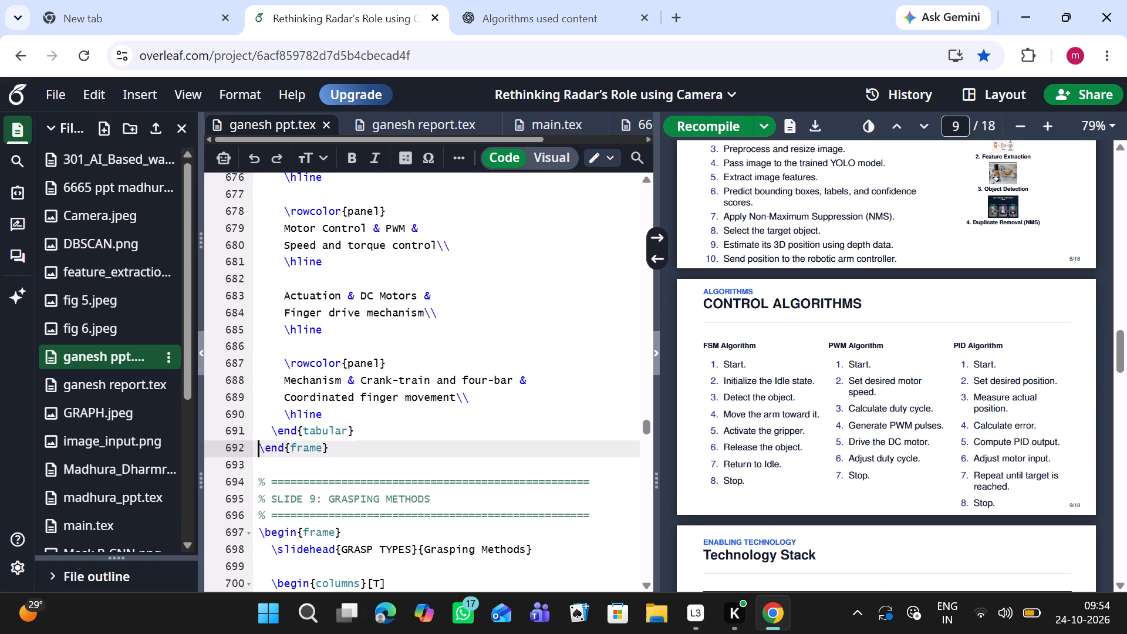
pyautogui.moveTo(264, 446); pyautogui.dragTo(343, 456)
pyautogui.hotkey('ctrl', 'c')
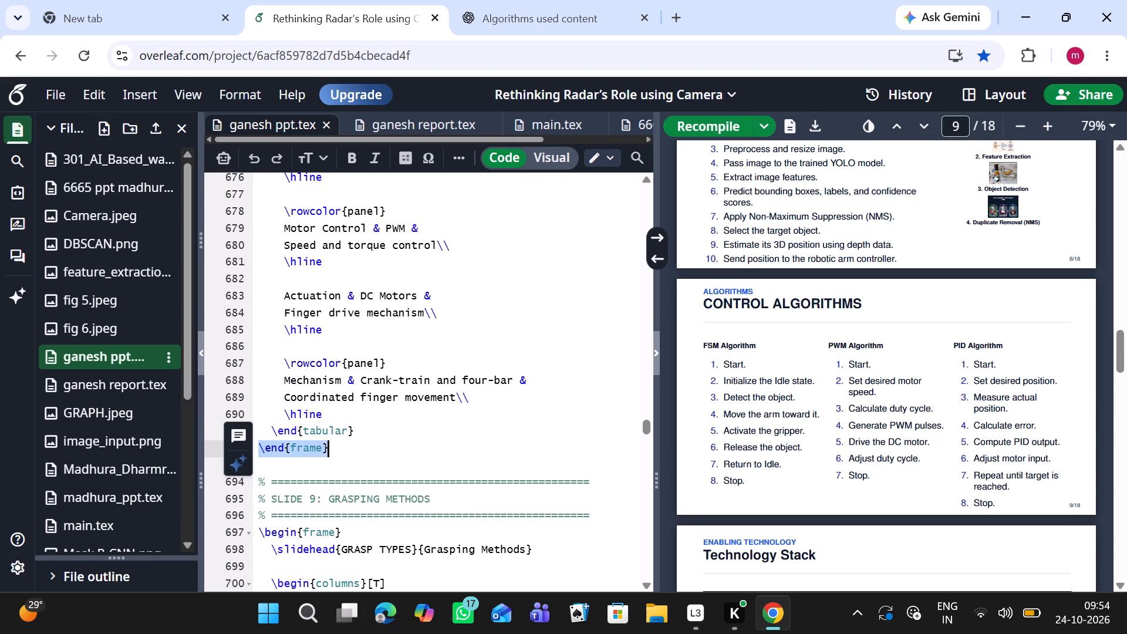
pyautogui.scroll(5, 351, 476)
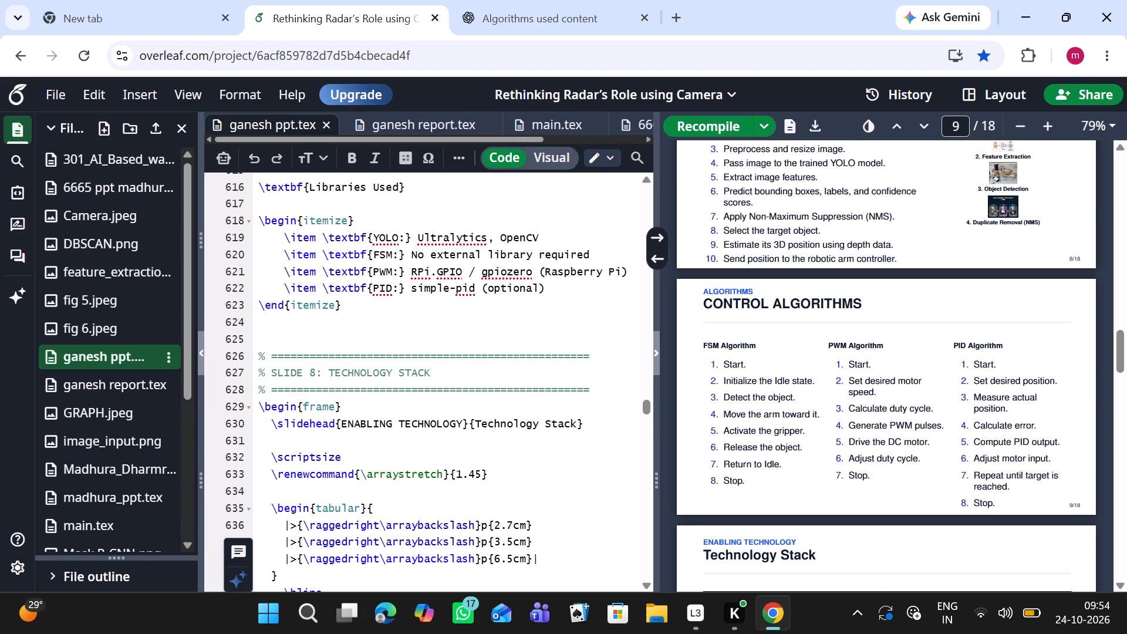
pyautogui.click(270, 325)
pyautogui.hotkey('ctrl', 'v')
pyautogui.scroll(1, 270, 325)
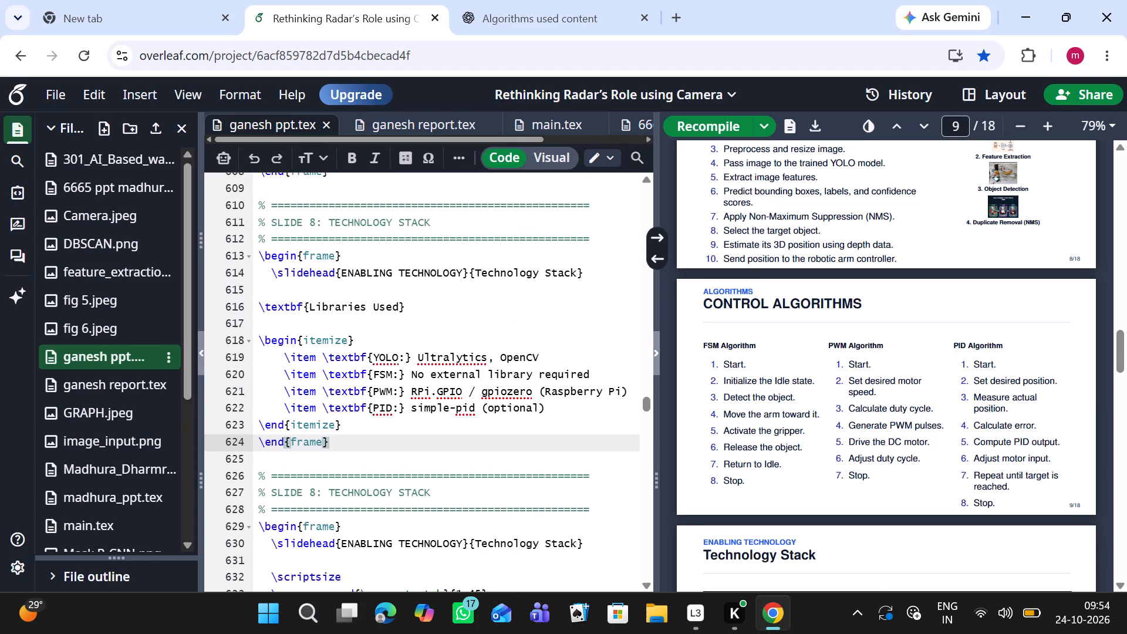
pyautogui.scroll(1, 270, 325)
# Recompile the presentation and check the new Libraries Used slide in the preview against its source.
pyautogui.click(717, 130)
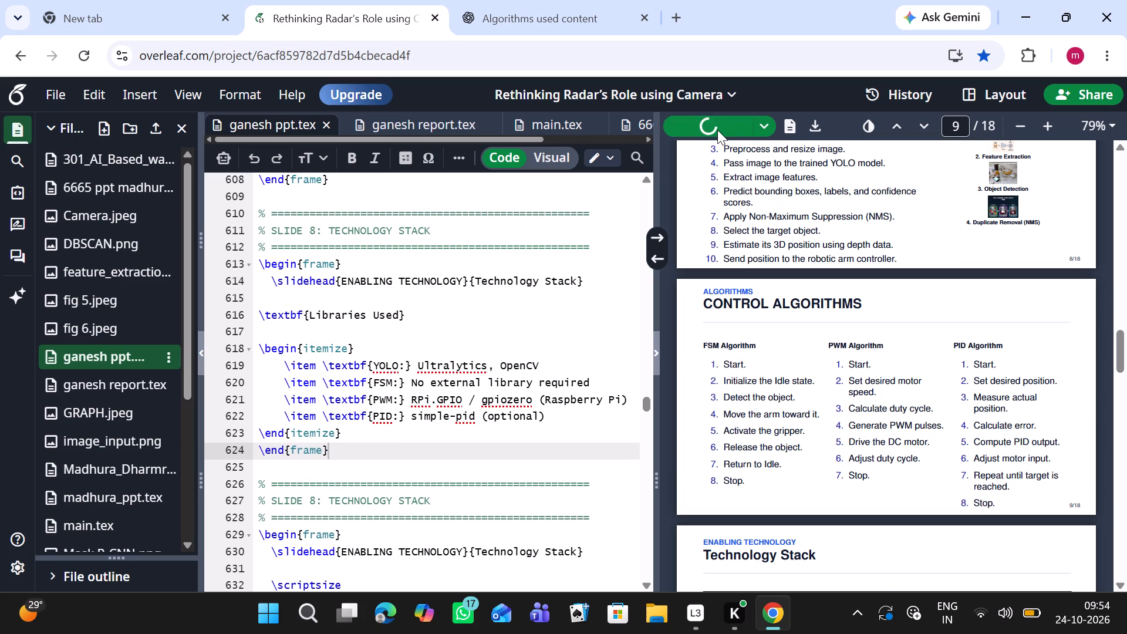
pyautogui.scroll(-1, 898, 335)
pyautogui.scroll(-1, 904, 503)
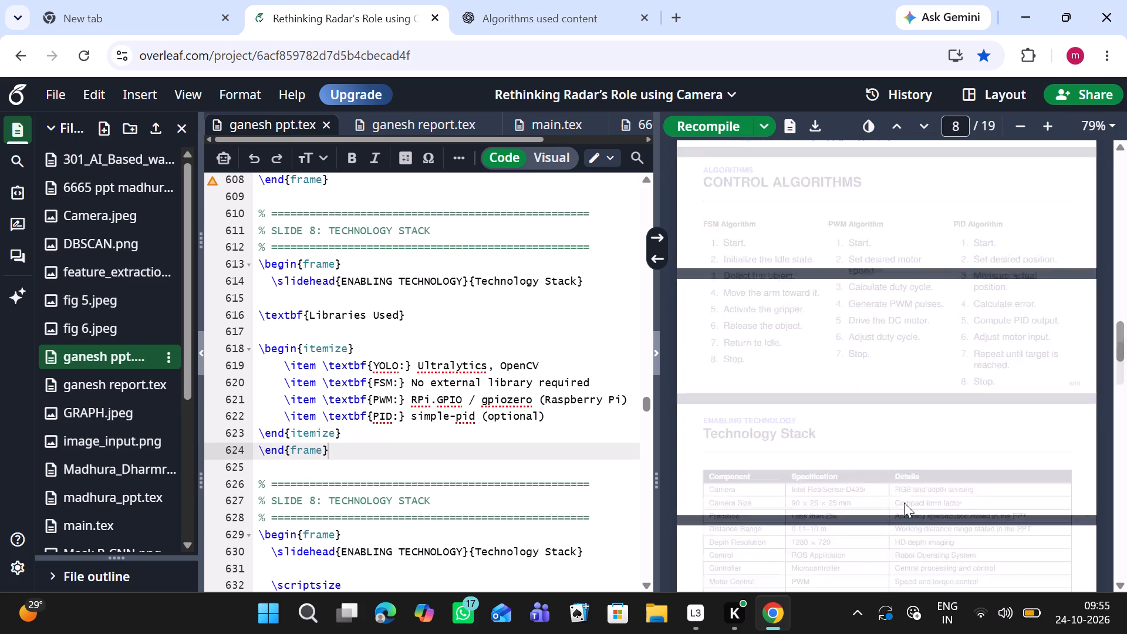
pyautogui.scroll(-1, 904, 503)
pyautogui.scroll(-2, 830, 407)
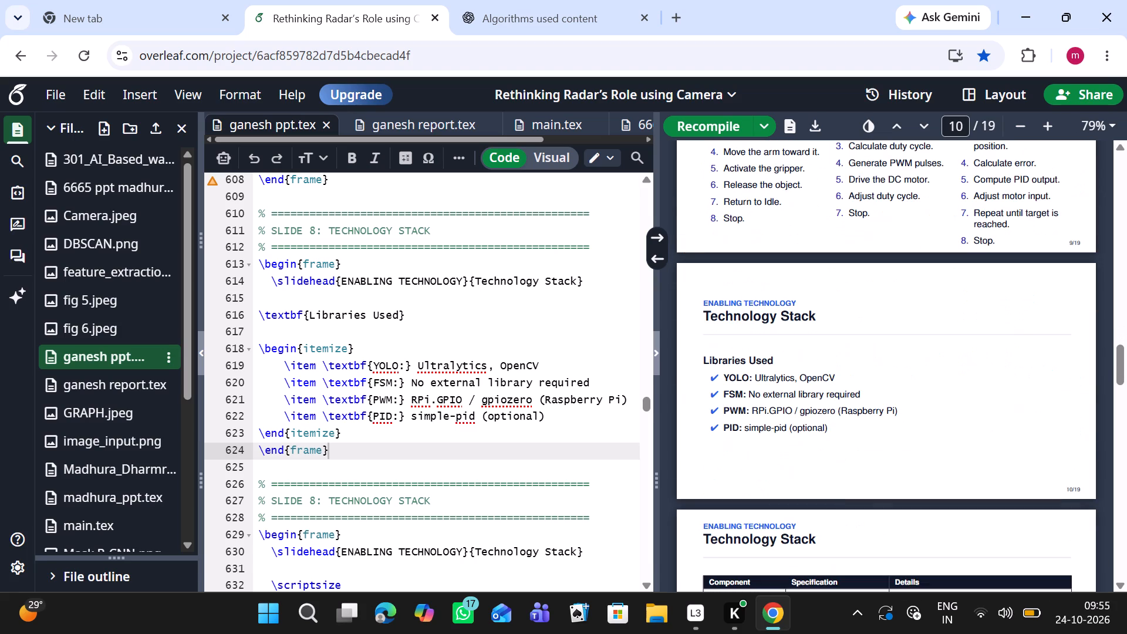
pyautogui.scroll(2, 499, 326)
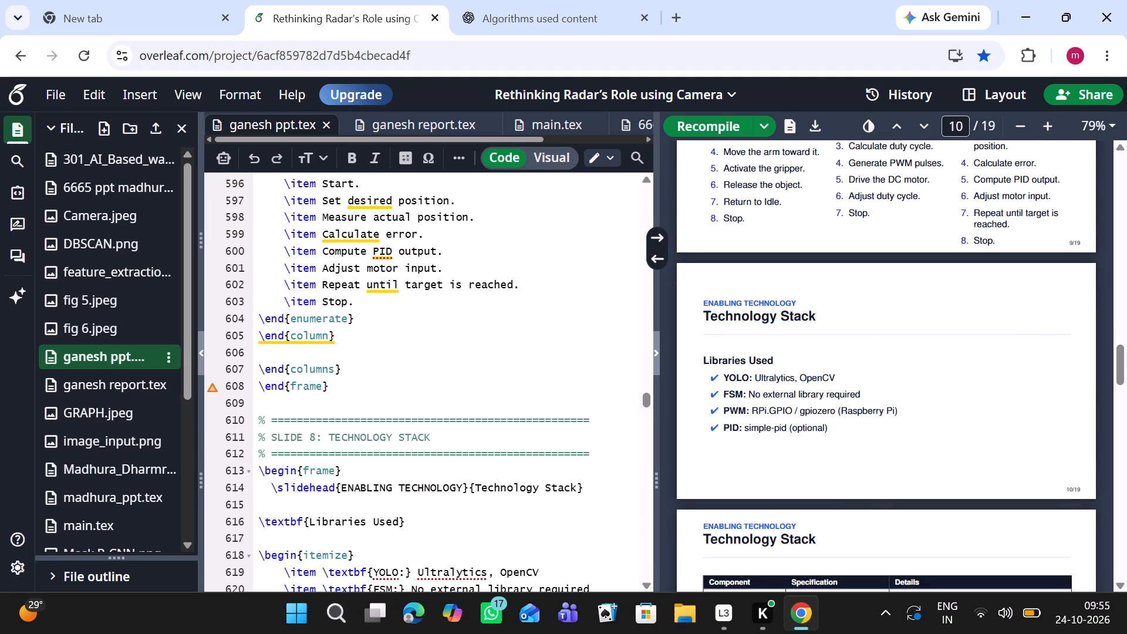
pyautogui.scroll(2, 387, 357)
pyautogui.scroll(-2, 387, 357)
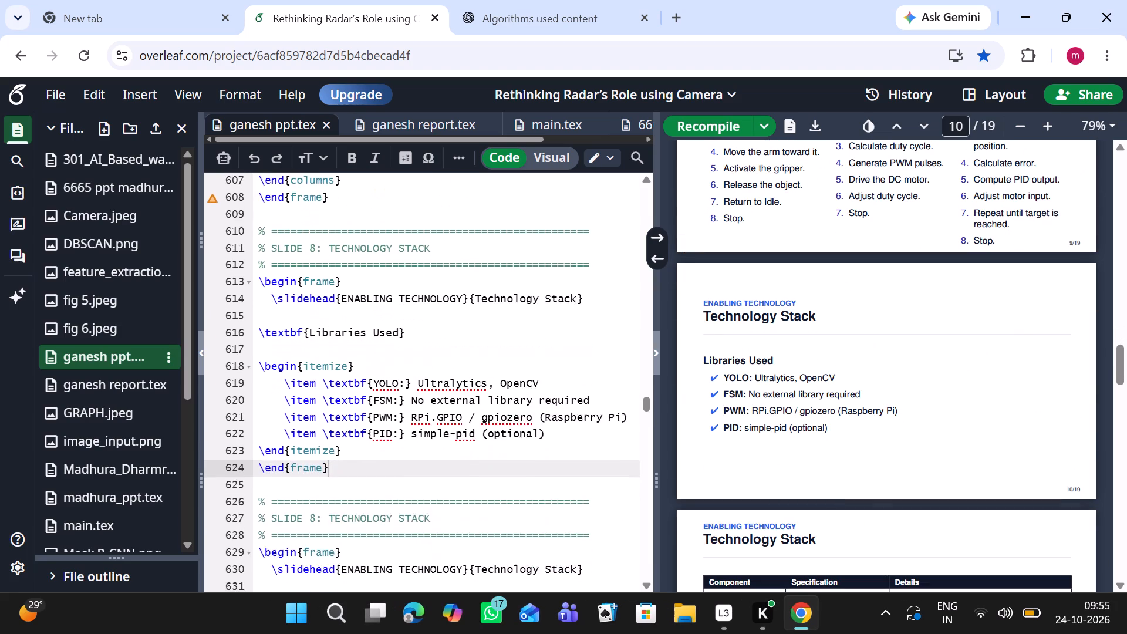
# Replace "ENABLING TECHNOLOGY" with "LIBRARIES" in the first \slidehead argument of the Libraries Used frame.
pyautogui.scroll(-2, 387, 357)
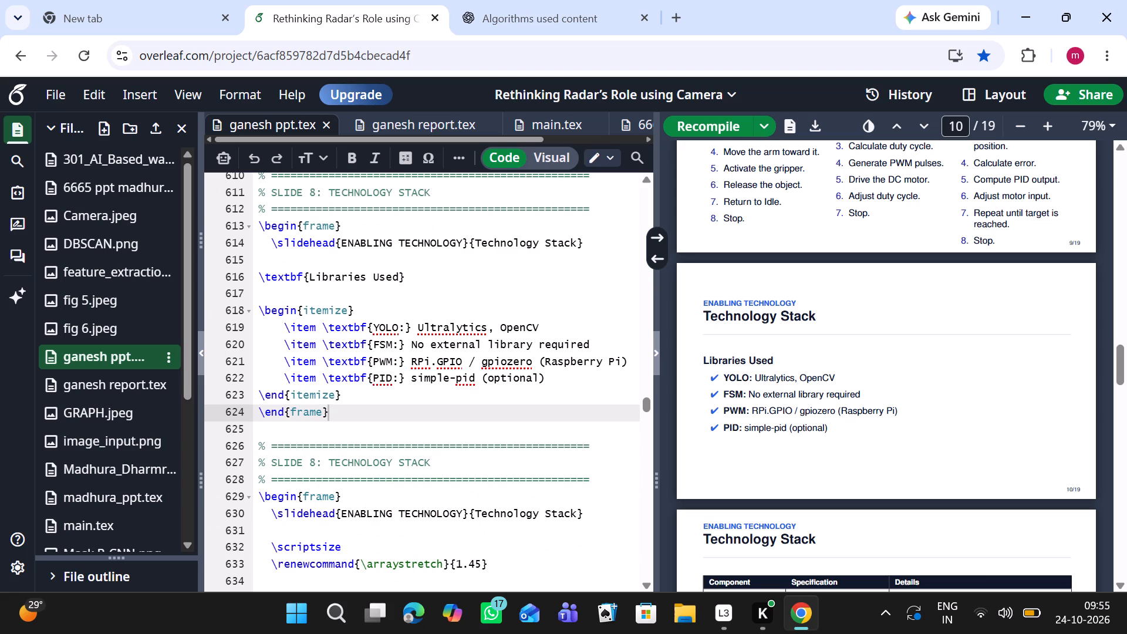
pyautogui.click(488, 247)
pyautogui.click(461, 244)
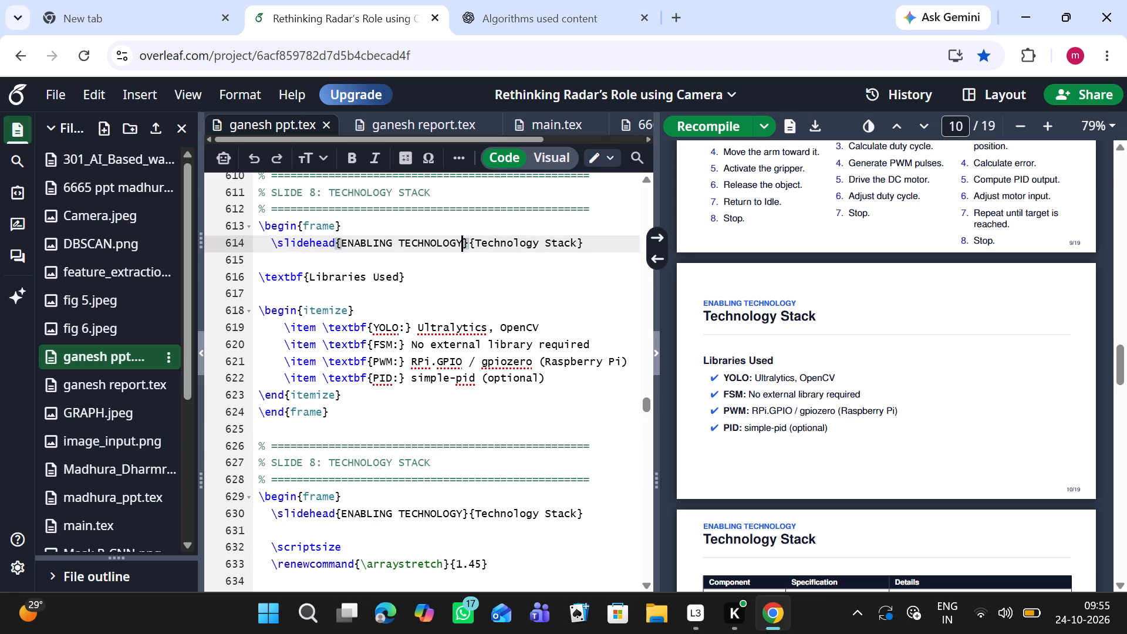
pyautogui.press('BackSpace')
pyautogui.press('BackSpace')
pyautogui.press('BackSpace')
pyautogui.press('BackSpace')
pyautogui.press('BackSpace')
pyautogui.press('BackSpace')
pyautogui.press('BackSpace')
pyautogui.press('BackSpace')
pyautogui.press('BackSpace')
pyautogui.press('BackSpace')
pyautogui.press('BackSpace')
pyautogui.press('BackSpace')
pyautogui.press('BackSpace')
pyautogui.press('BackSpace')
pyautogui.press('BackSpace')
pyautogui.press('BackSpace')
pyautogui.press('BackSpace')
pyautogui.press('BackSpace')
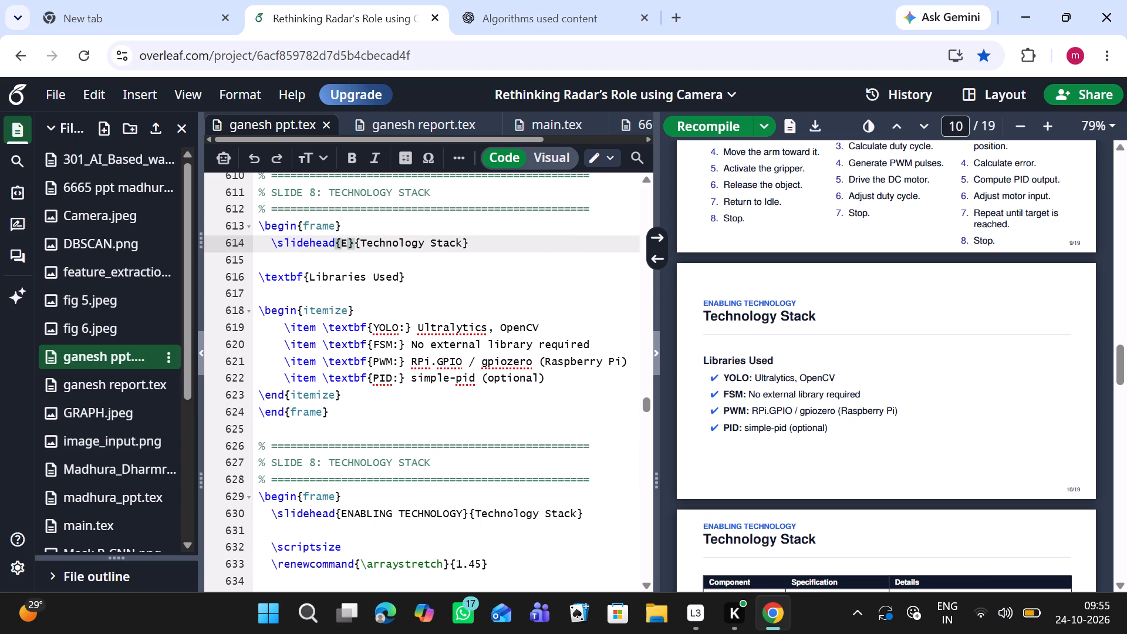
pyautogui.press('BackSpace')
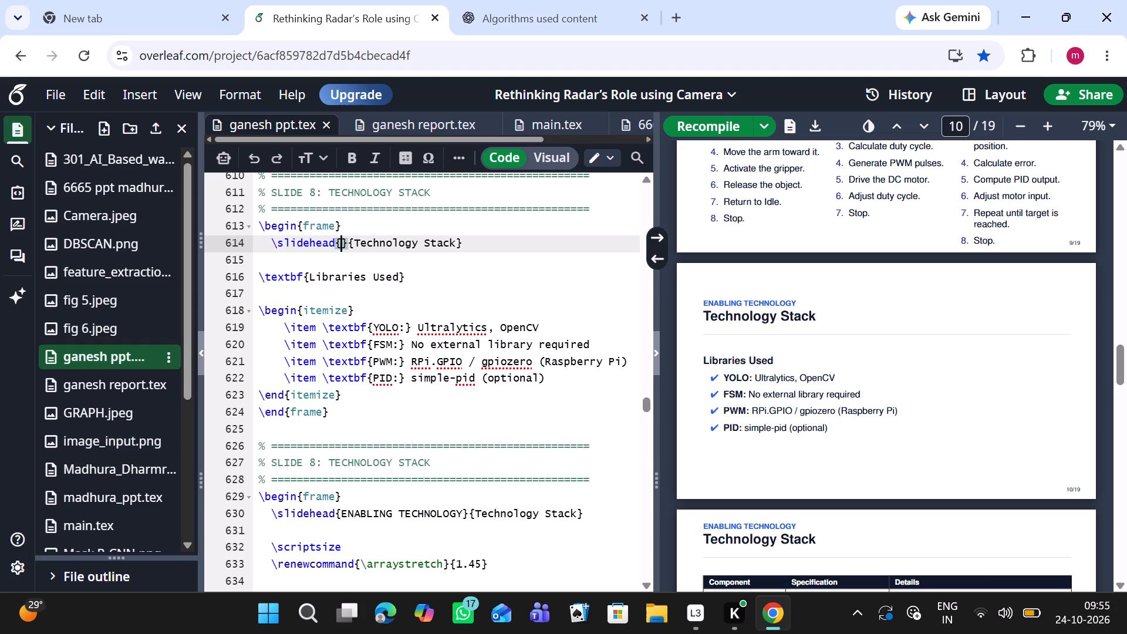
pyautogui.press('l')
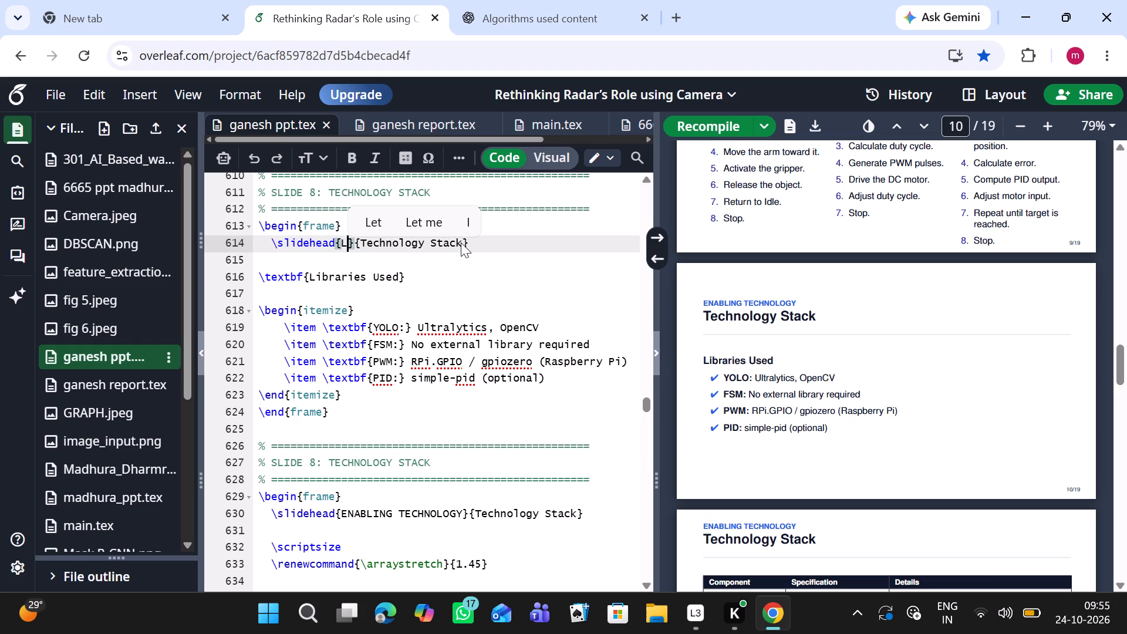
pyautogui.write('IBR')
pyautogui.write('ARIES')
# Clear the "Technology Stack" title from the second \slidehead argument of the Libraries Used frame.
pyautogui.press('Right')
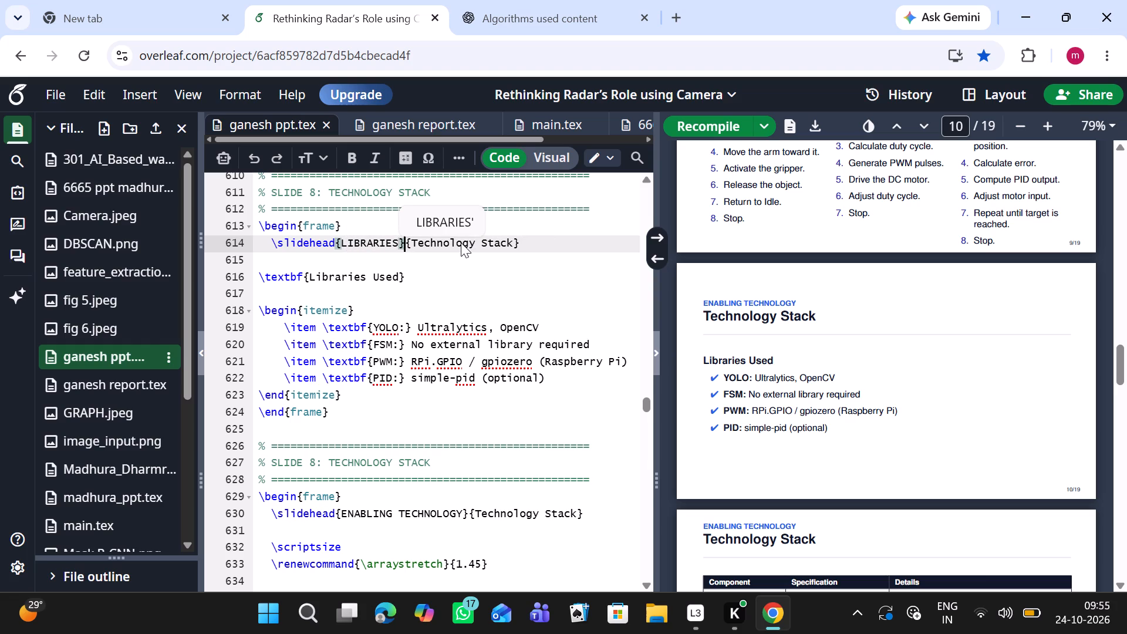
pyautogui.press('Right')
pyautogui.press('Right')
pyautogui.press('Right')
pyautogui.press('Right')
pyautogui.press('Right')
pyautogui.press('Right')
pyautogui.press('Right')
pyautogui.press('Right')
pyautogui.press('Right')
pyautogui.press('Right')
pyautogui.press('Right')
pyautogui.press('Right')
pyautogui.press('Right')
pyautogui.press('Right')
pyautogui.press('Right')
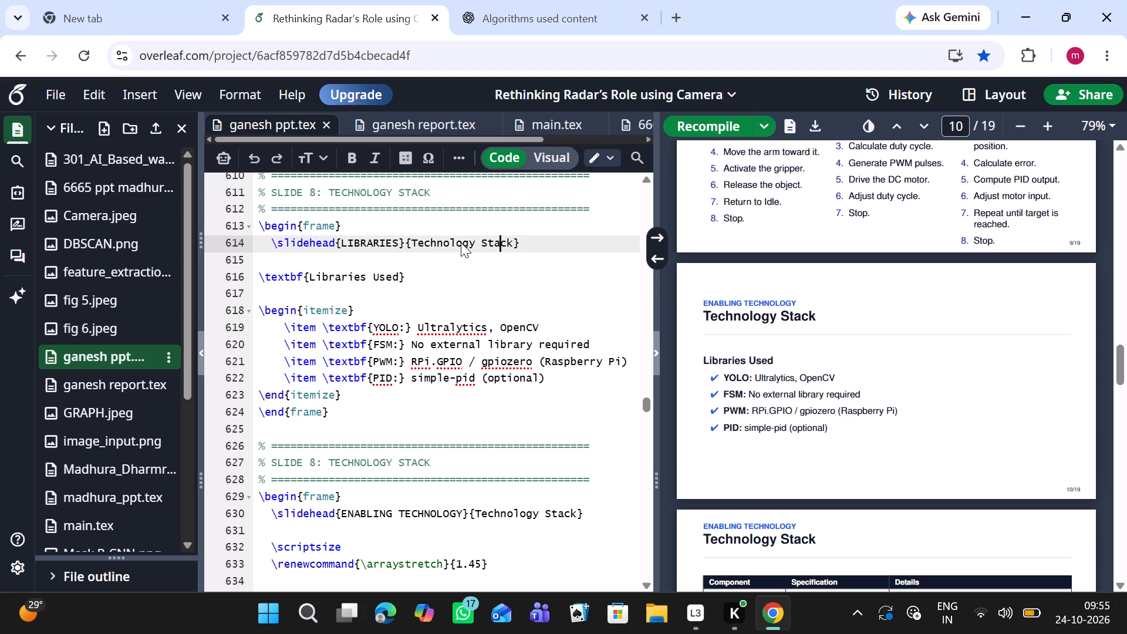
pyautogui.press('Right')
pyautogui.press('Right')
pyautogui.press('BackSpace')
pyautogui.press('BackSpace')
pyautogui.press('BackSpace')
pyautogui.press('BackSpace')
pyautogui.press('BackSpace')
pyautogui.press('BackSpace')
pyautogui.press('BackSpace')
pyautogui.press('BackSpace')
pyautogui.press('BackSpace')
pyautogui.press('BackSpace')
pyautogui.press('BackSpace')
pyautogui.press('BackSpace')
pyautogui.press('BackSpace')
pyautogui.press('BackSpace')
pyautogui.press('BackSpace')
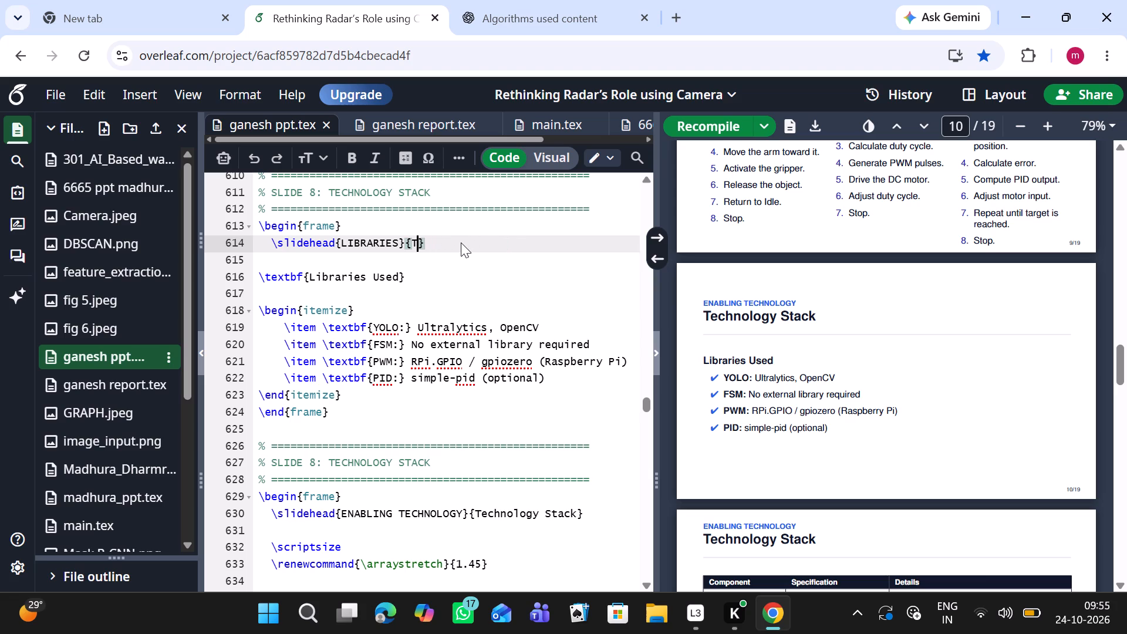
pyautogui.press('BackSpace')
# Insert "AGORITHM" and a space before "LIBRARIES" in the first argument of the same \slidehead line.
pyautogui.press('Left')
pyautogui.press('Left')
pyautogui.press('Left')
pyautogui.press('Left')
pyautogui.press('Left')
pyautogui.press('Left')
pyautogui.press('Left')
pyautogui.press('Left')
pyautogui.press('Left')
pyautogui.press('Left')
pyautogui.press('Left')
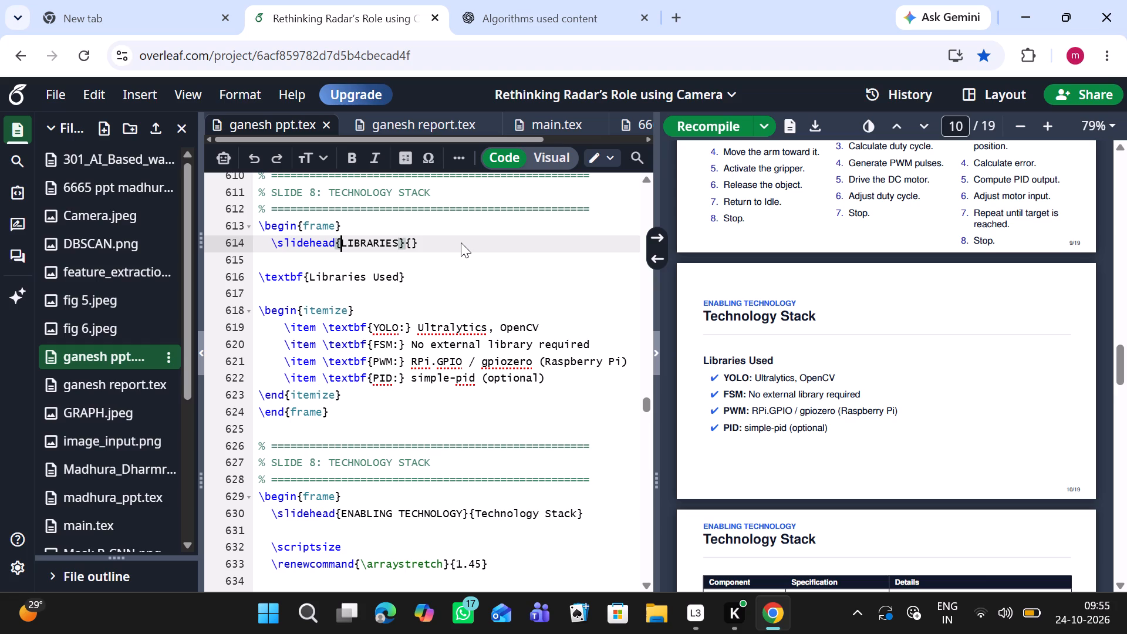
pyautogui.press('a')
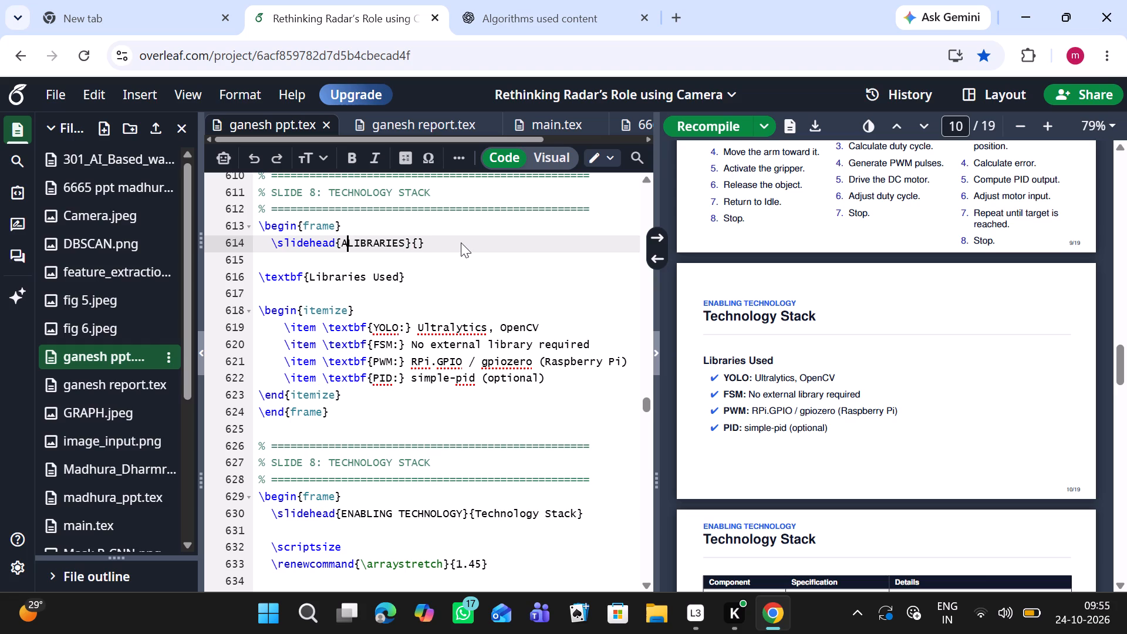
pyautogui.write('GORITHM')
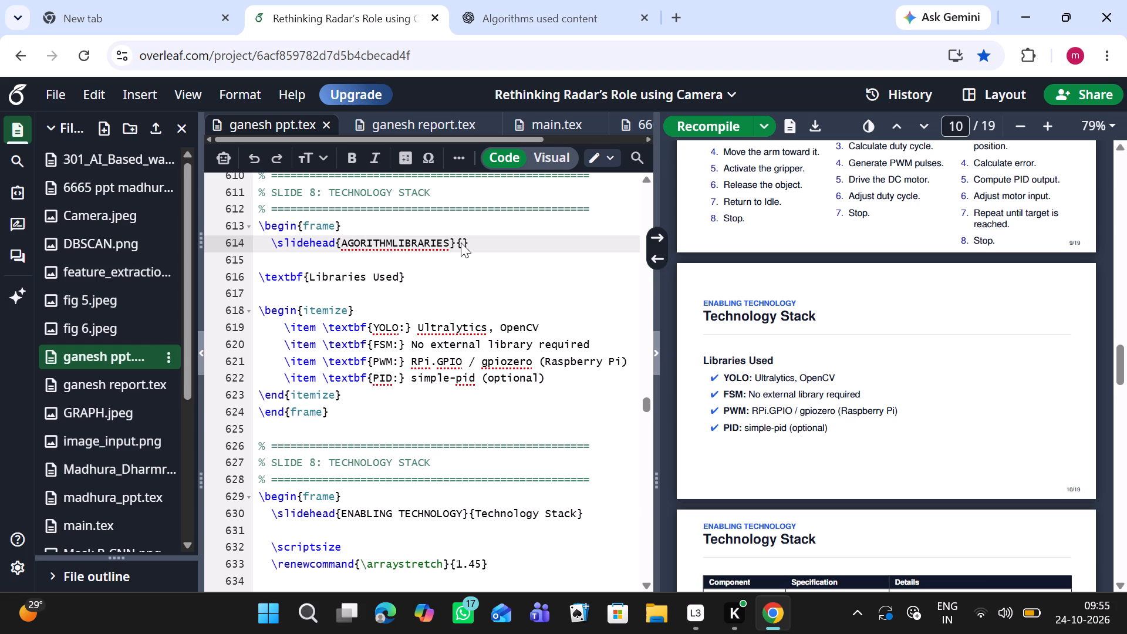
pyautogui.press('space')
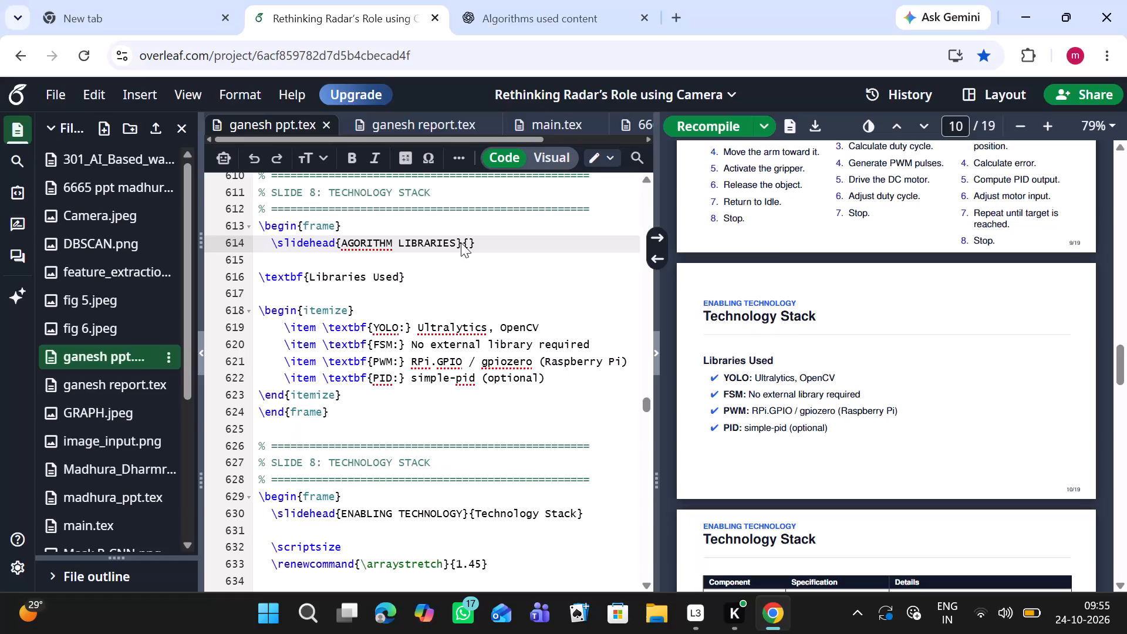
# Remove "LIBRARIES" from the first \slidehead argument, leaving "AGORITHM", and enter "LIBRARIES" in the empty second argument.
pyautogui.press('Right')
pyautogui.press('Right')
pyautogui.press('Right')
pyautogui.press('Right')
pyautogui.press('Right')
pyautogui.press('Right')
pyautogui.press('Right')
pyautogui.press('Right')
pyautogui.press('Right')
pyautogui.press('Right')
pyautogui.press('Left')
pyautogui.press('Left')
pyautogui.press('BackSpace')
pyautogui.press('BackSpace')
pyautogui.press('BackSpace')
pyautogui.press('BackSpace')
pyautogui.press('BackSpace')
pyautogui.press('BackSpace')
pyautogui.press('BackSpace')
pyautogui.press('BackSpace')
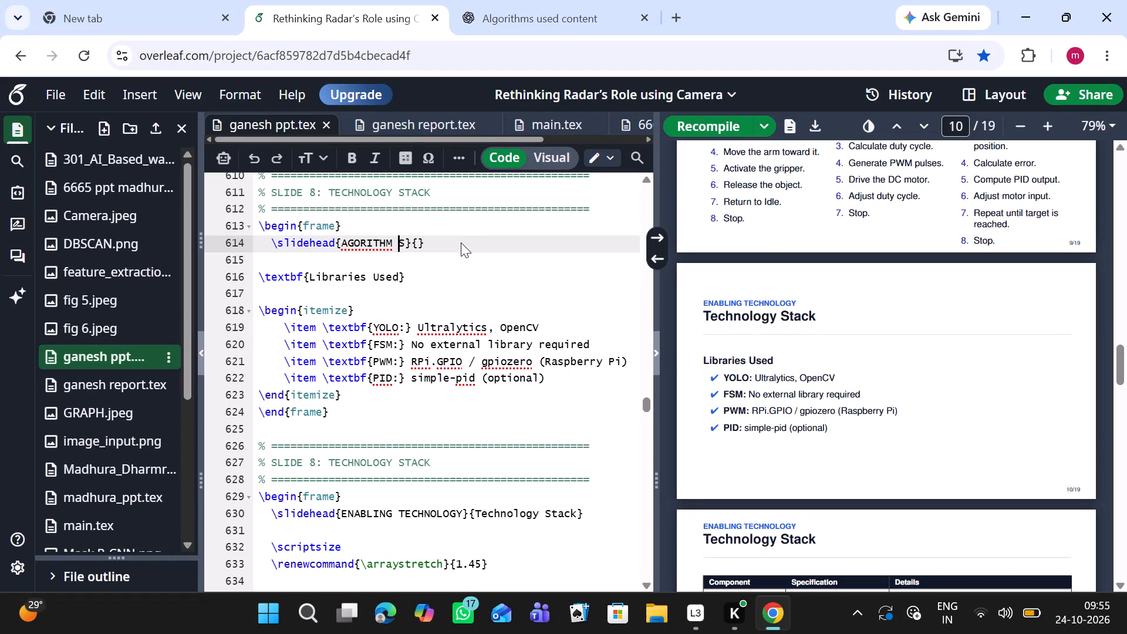
pyautogui.press('Right')
pyautogui.press('BackSpace')
pyautogui.press('BackSpace')
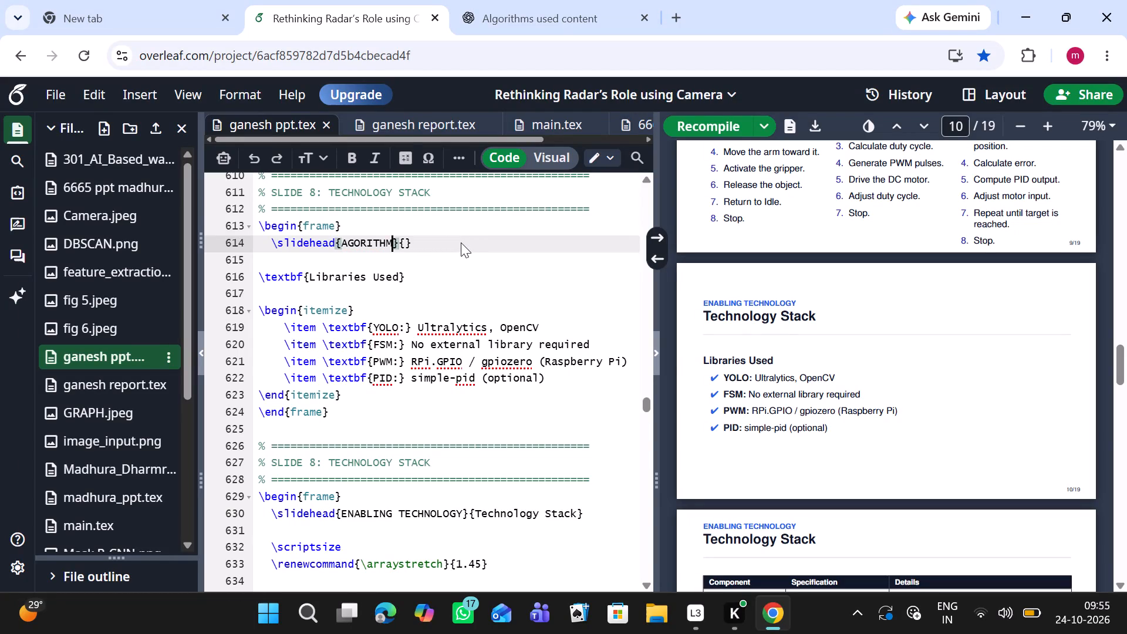
pyautogui.press('Right')
pyautogui.press('Right')
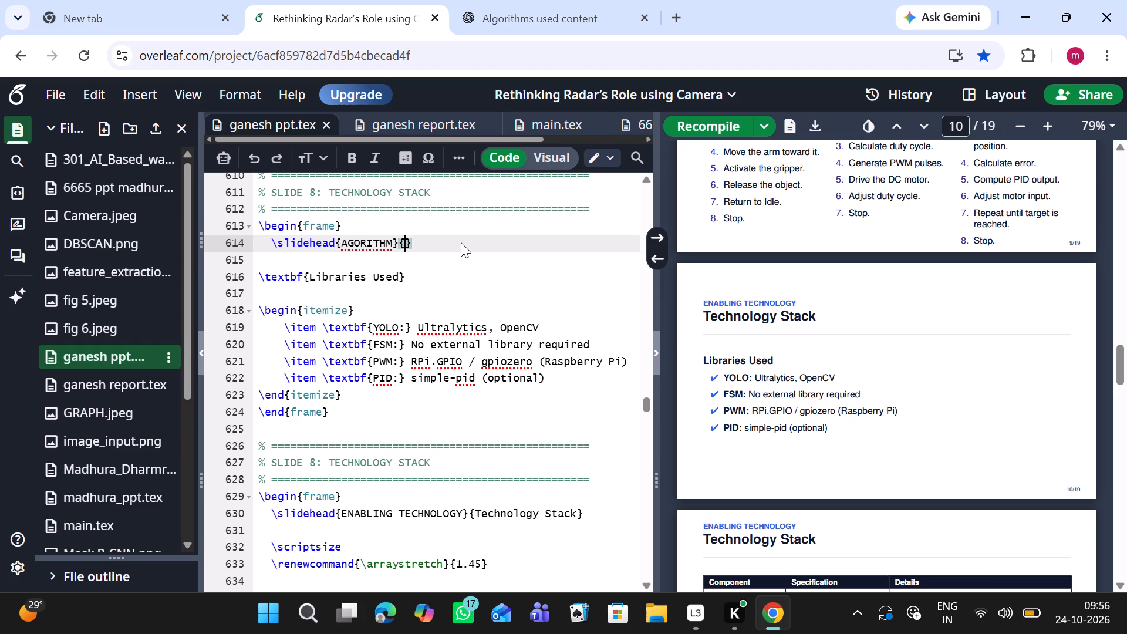
pyautogui.write('LIBRARIES')
# Recompile the presentation and check the retitled Libraries slide and its neighbouring slides in the preview.
pyautogui.click(686, 131)
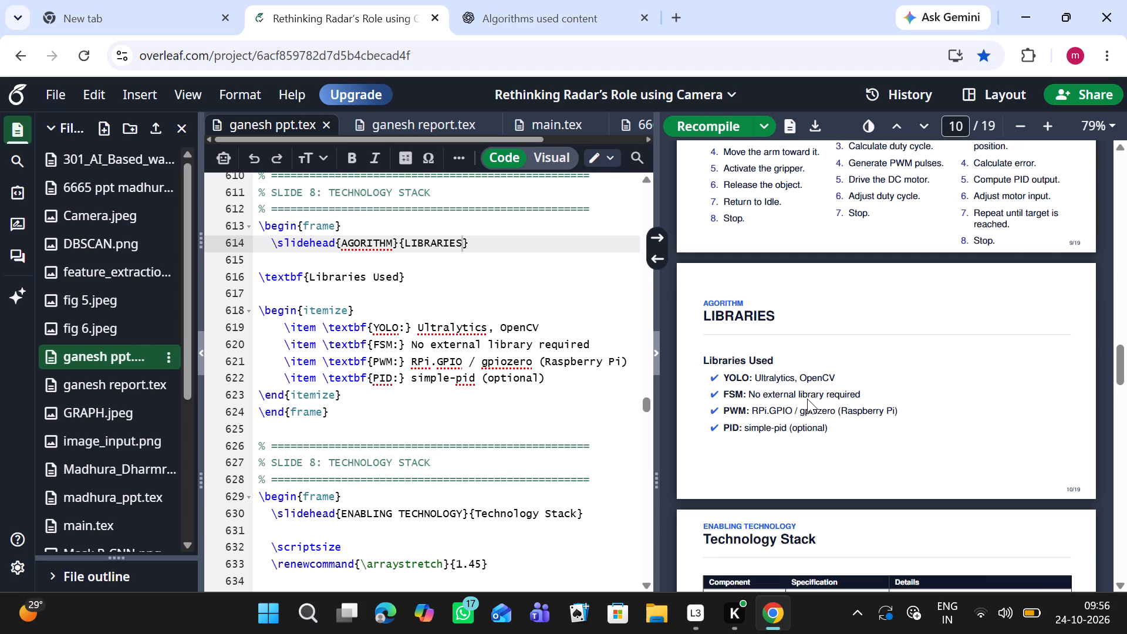
pyautogui.scroll(-1, 807, 399)
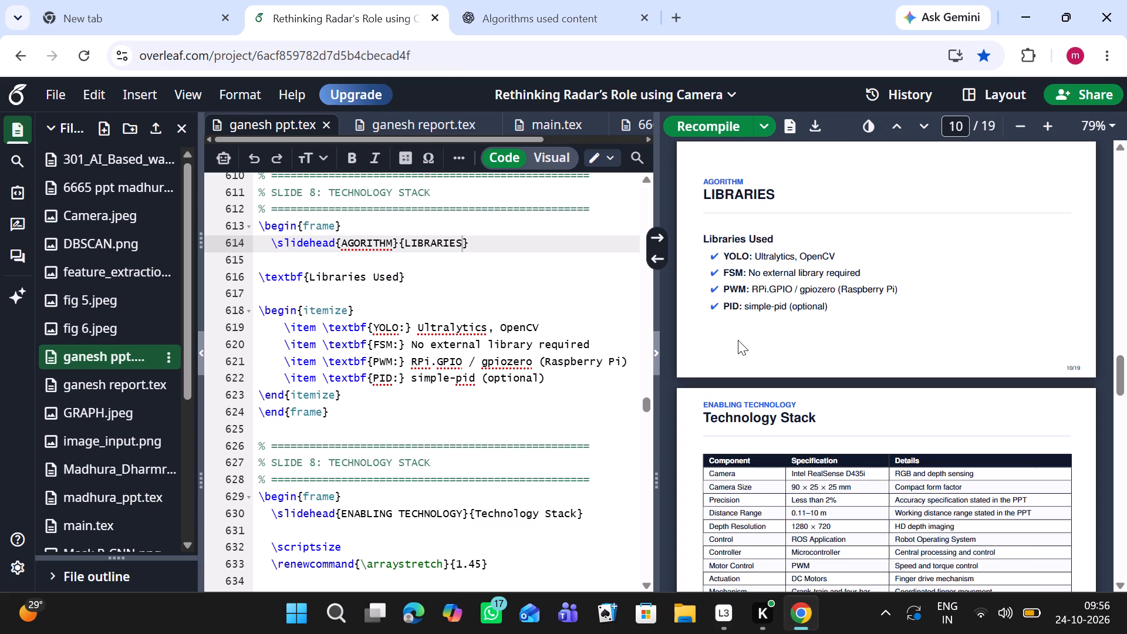
pyautogui.scroll(12, 738, 340)
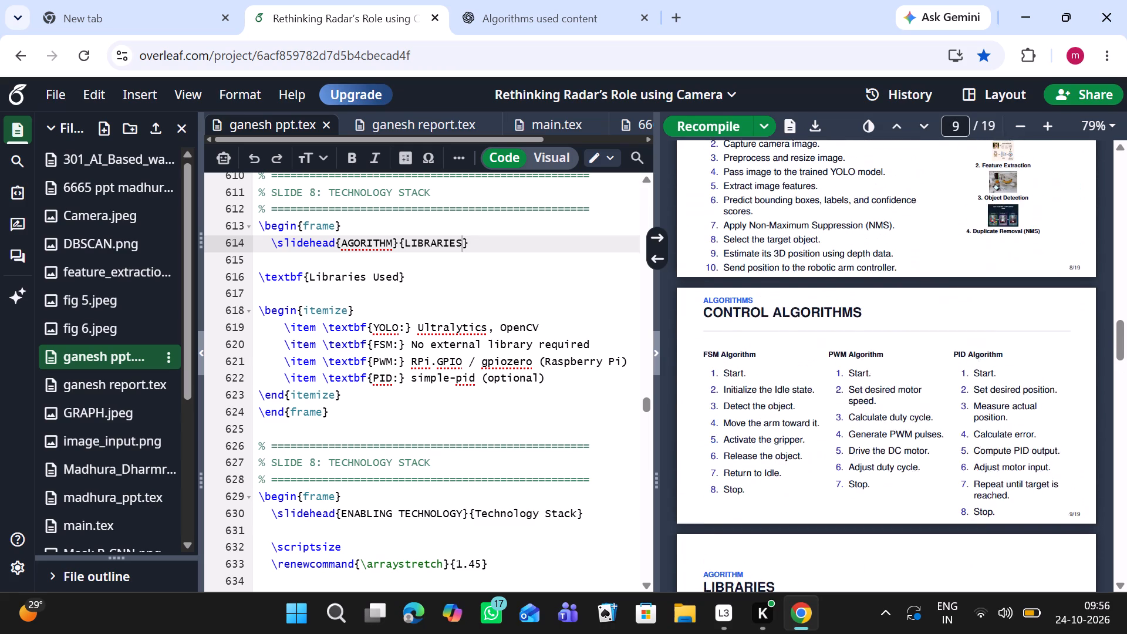
pyautogui.scroll(17, 738, 340)
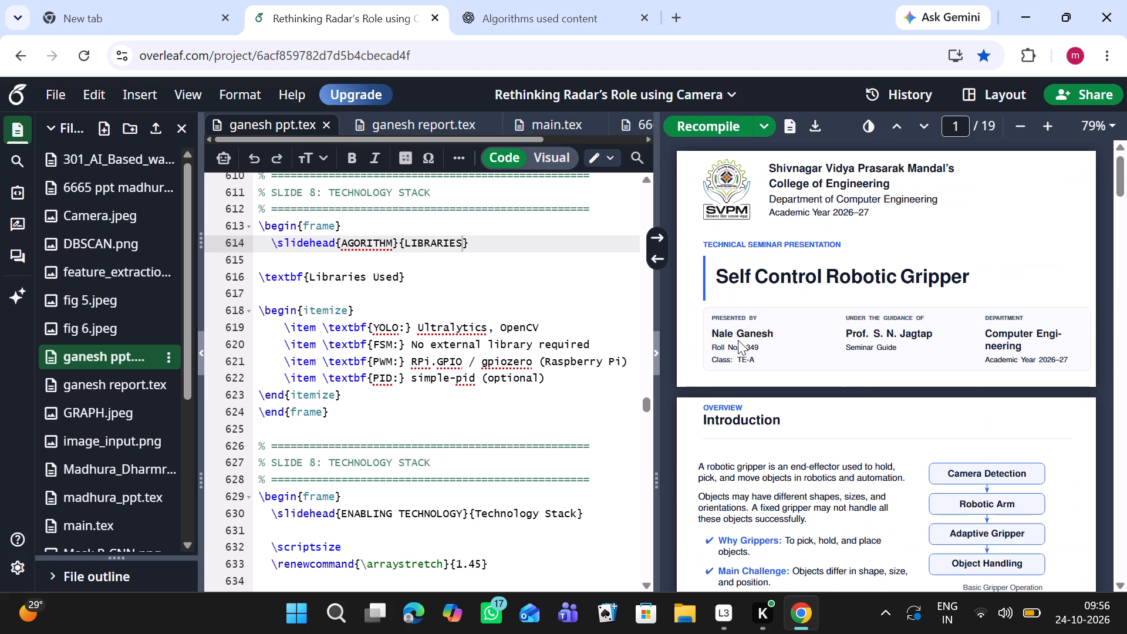
# Change the project layout to show the PDF only.
pyautogui.click(1001, 95)
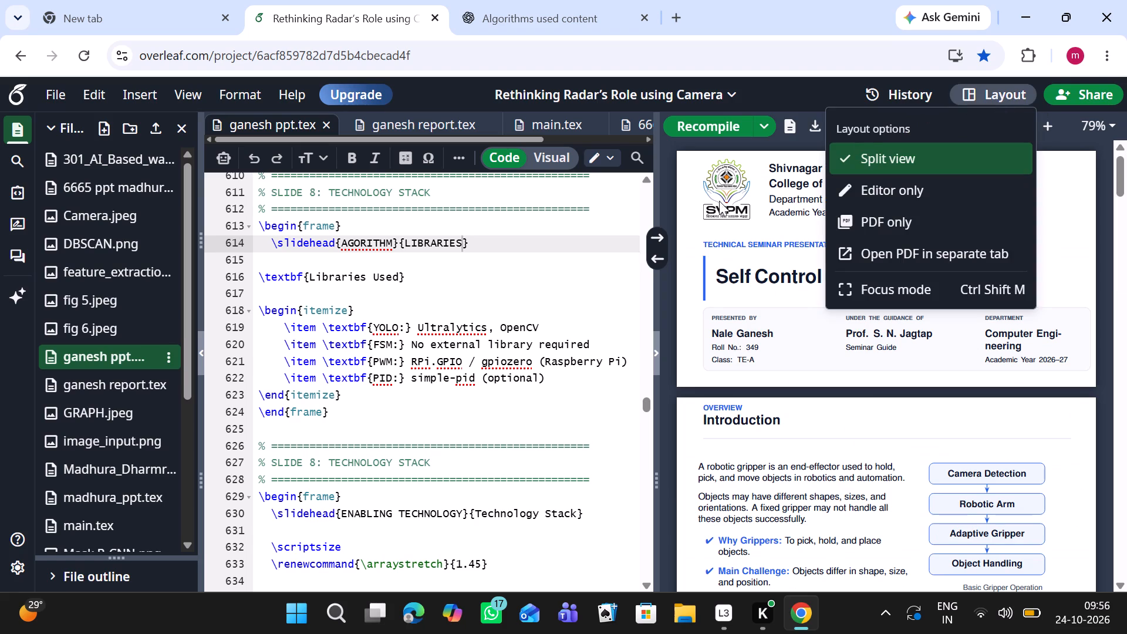
pyautogui.click(935, 204)
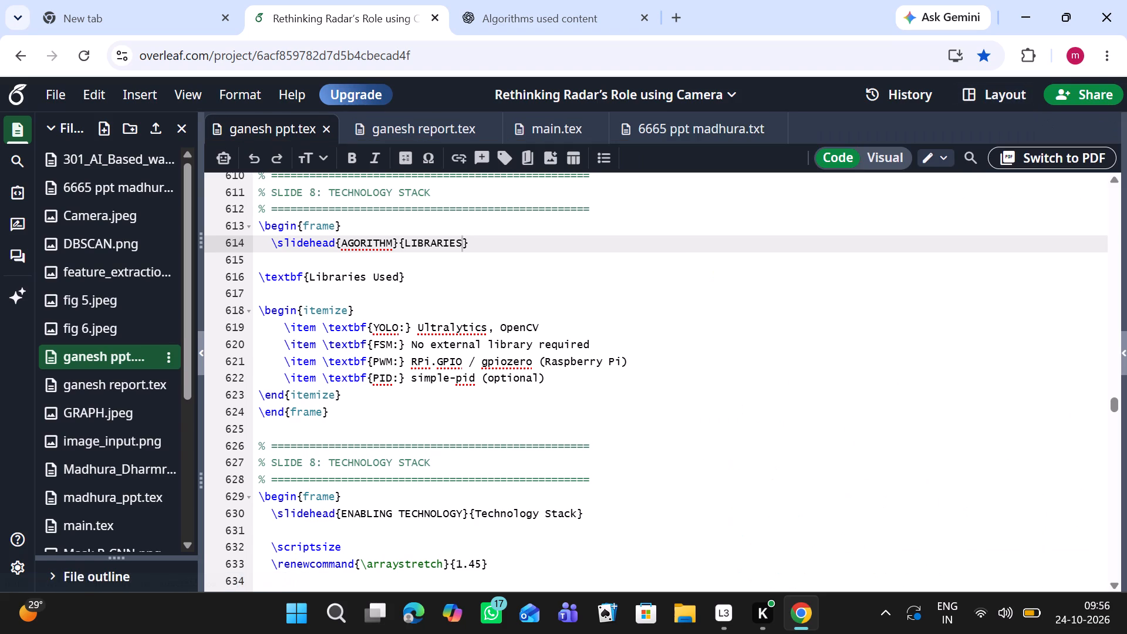
pyautogui.click(1007, 100)
pyautogui.click(892, 214)
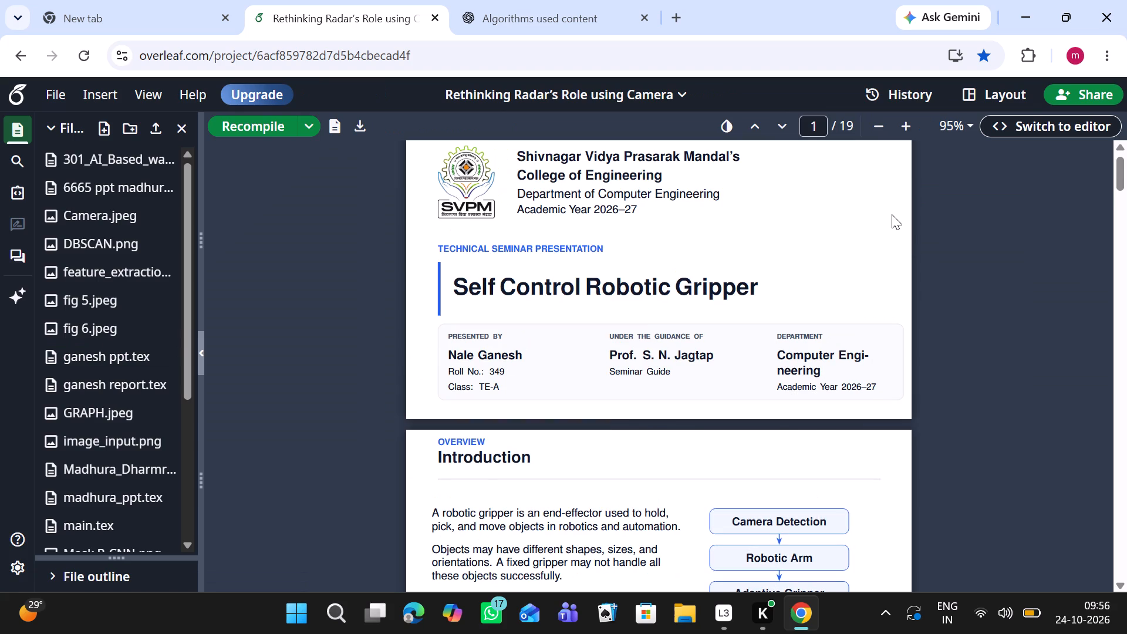
pyautogui.press('Down')
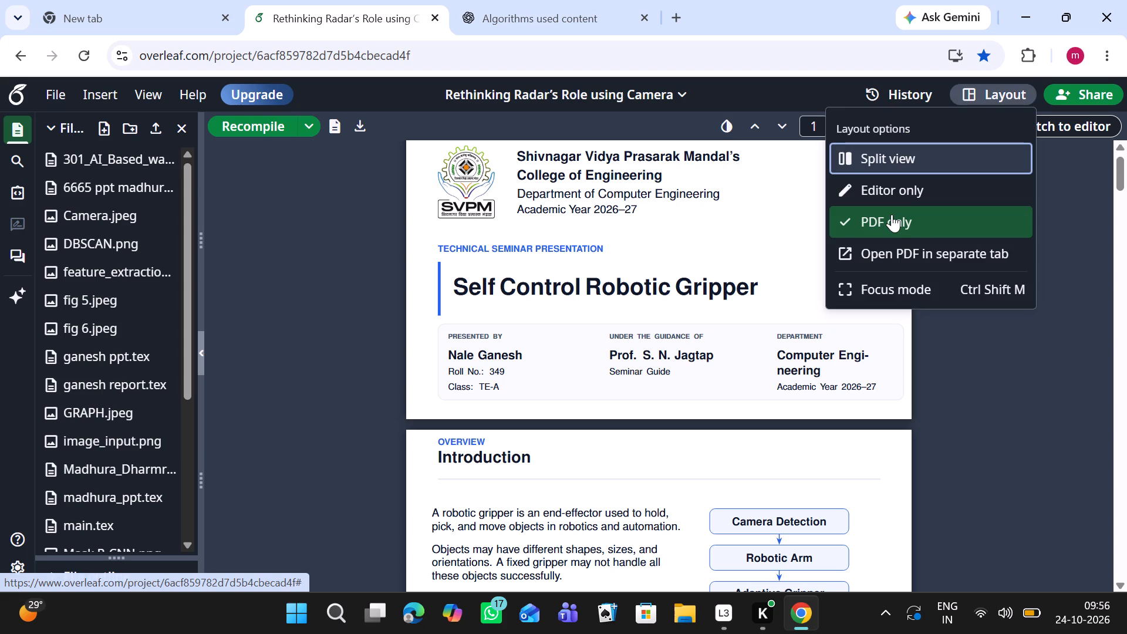
pyautogui.click(962, 433)
# Review the opening slides of the compiled PDF, from the title slide through Introduction and Problem Statement.
pyautogui.scroll(-1, 962, 433)
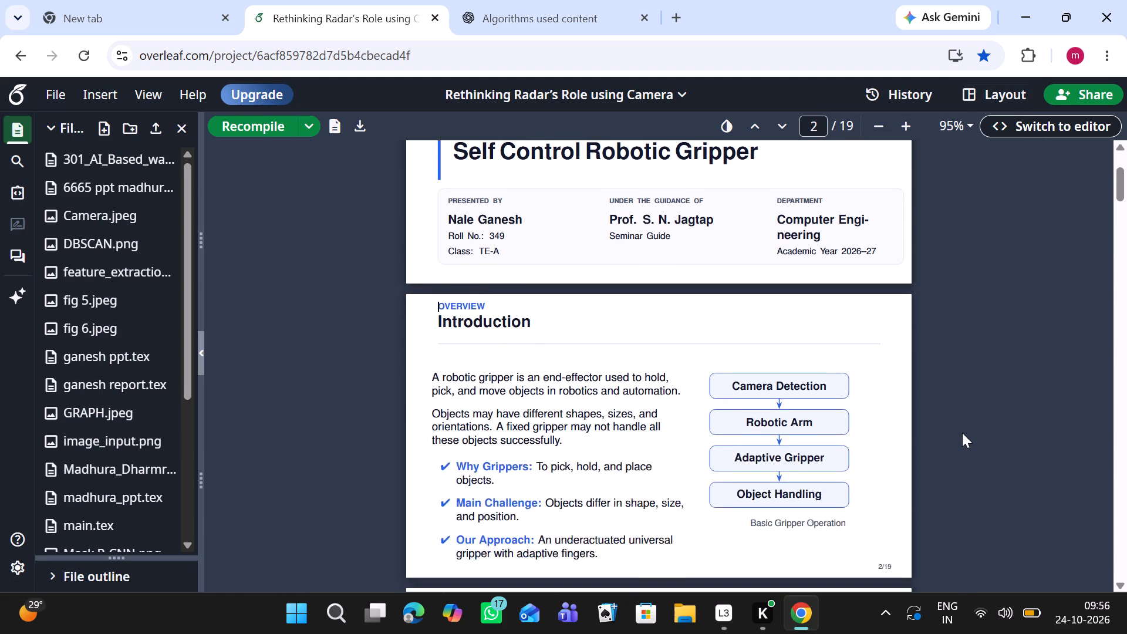
pyautogui.scroll(-1, 962, 433)
pyautogui.scroll(5, 962, 433)
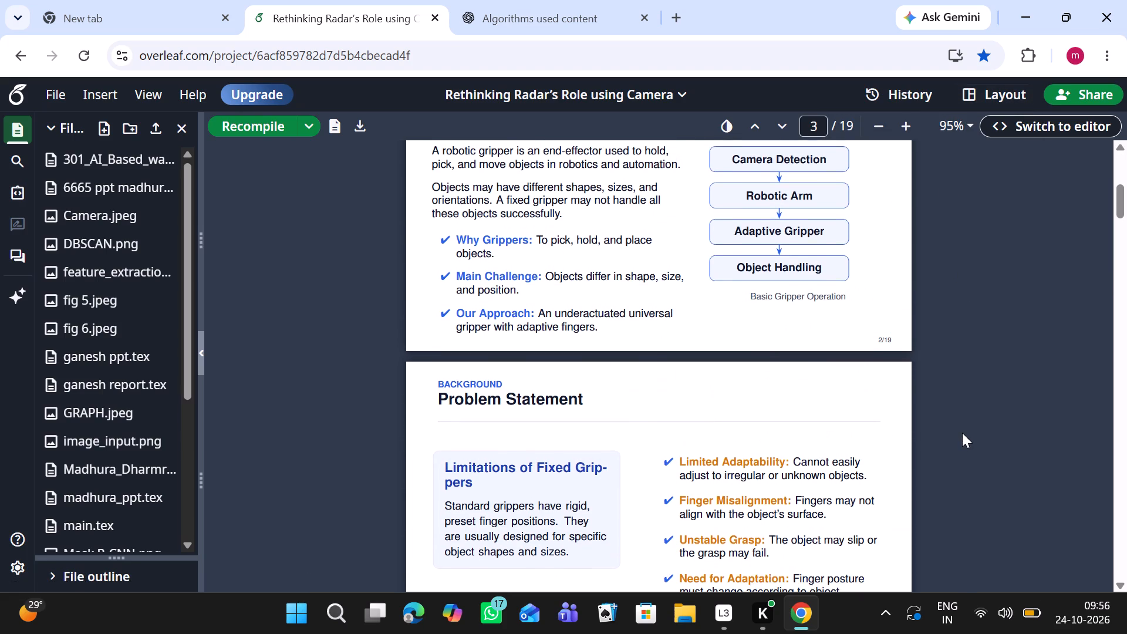
pyautogui.scroll(1, 962, 433)
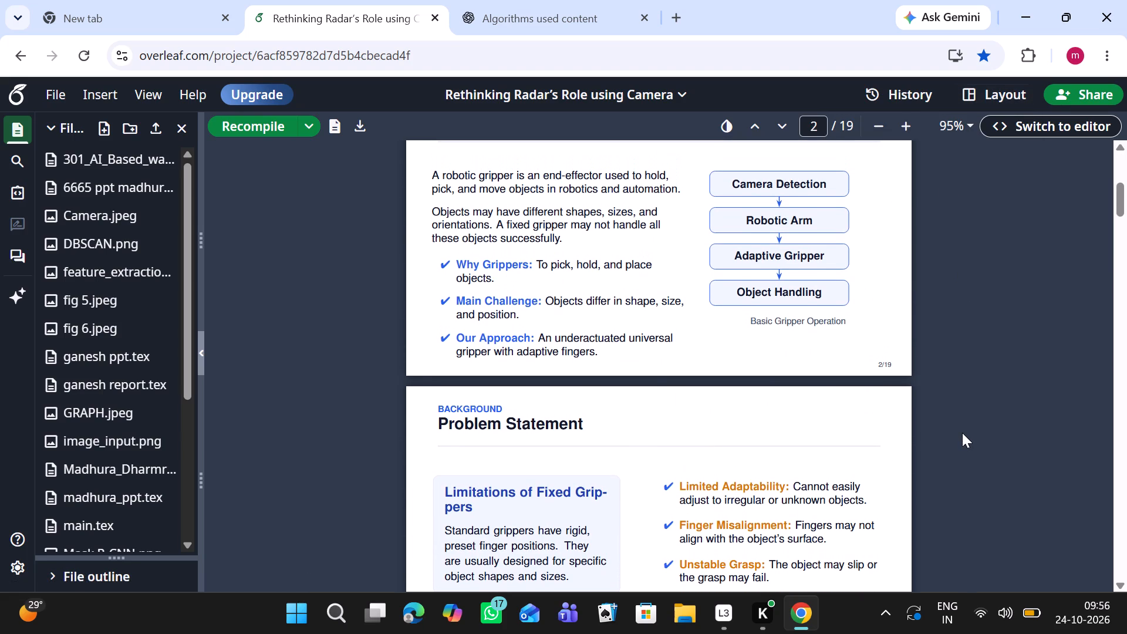
pyautogui.hscroll(1, 962, 433)
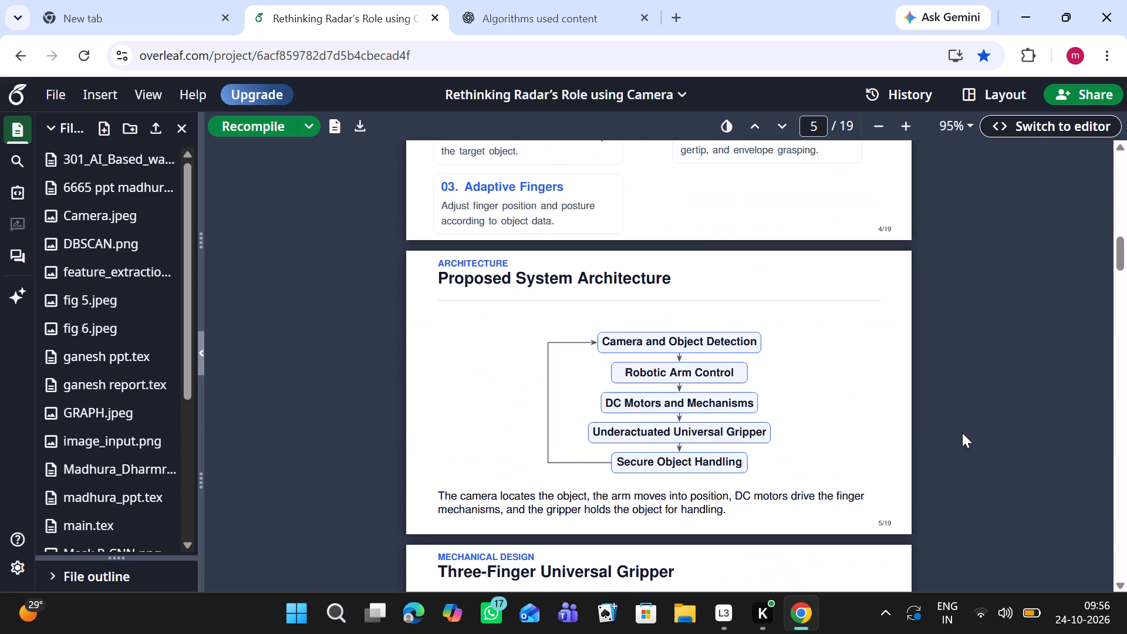
pyautogui.hscroll(1, 962, 433)
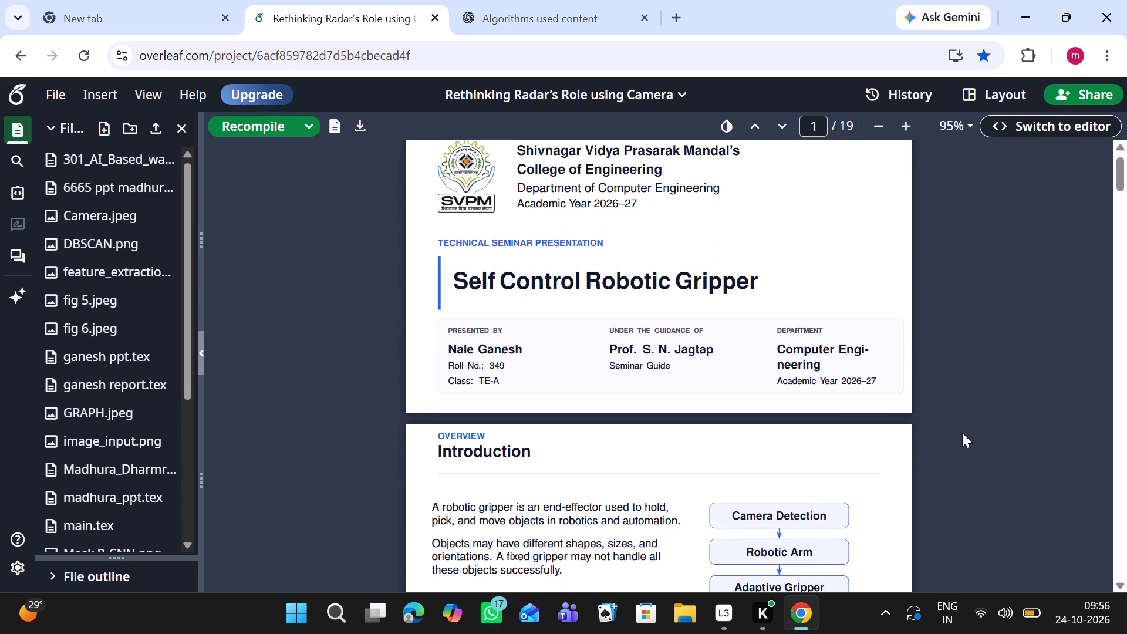
pyautogui.hscroll(1, 962, 433)
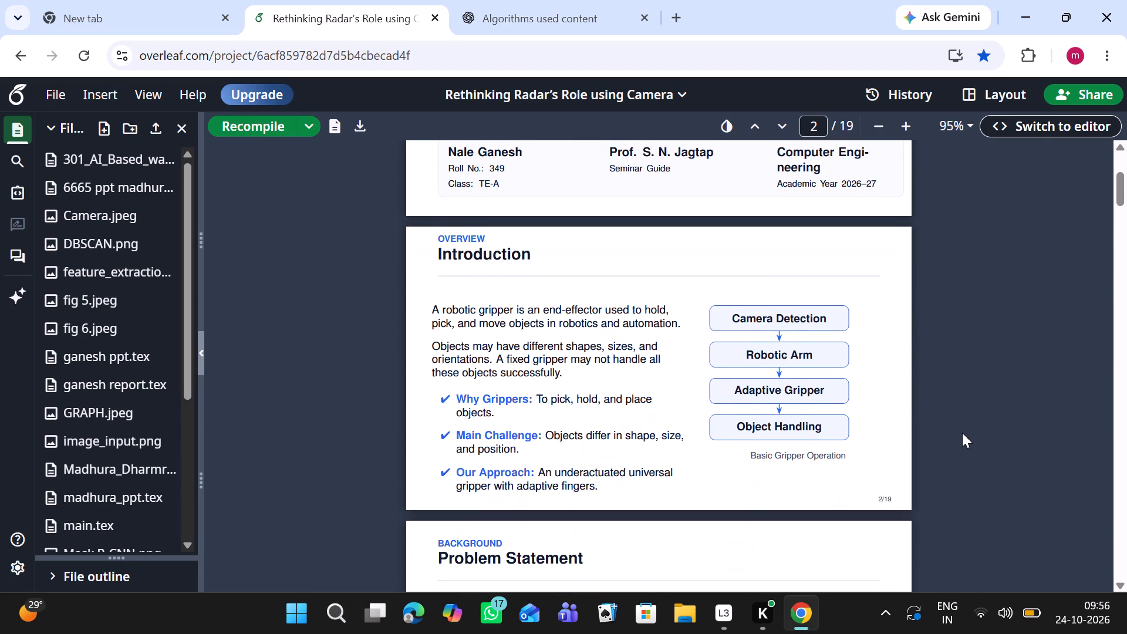
pyautogui.scroll(-3, 962, 433)
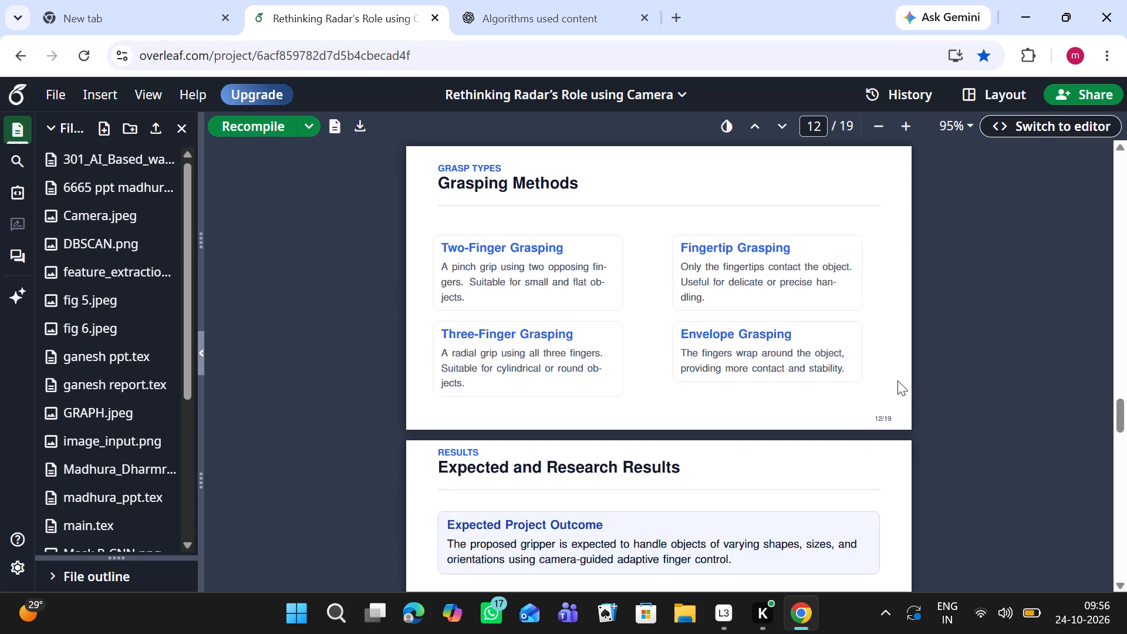
pyautogui.press('Down')
pyautogui.press('Down')
pyautogui.press('Down')
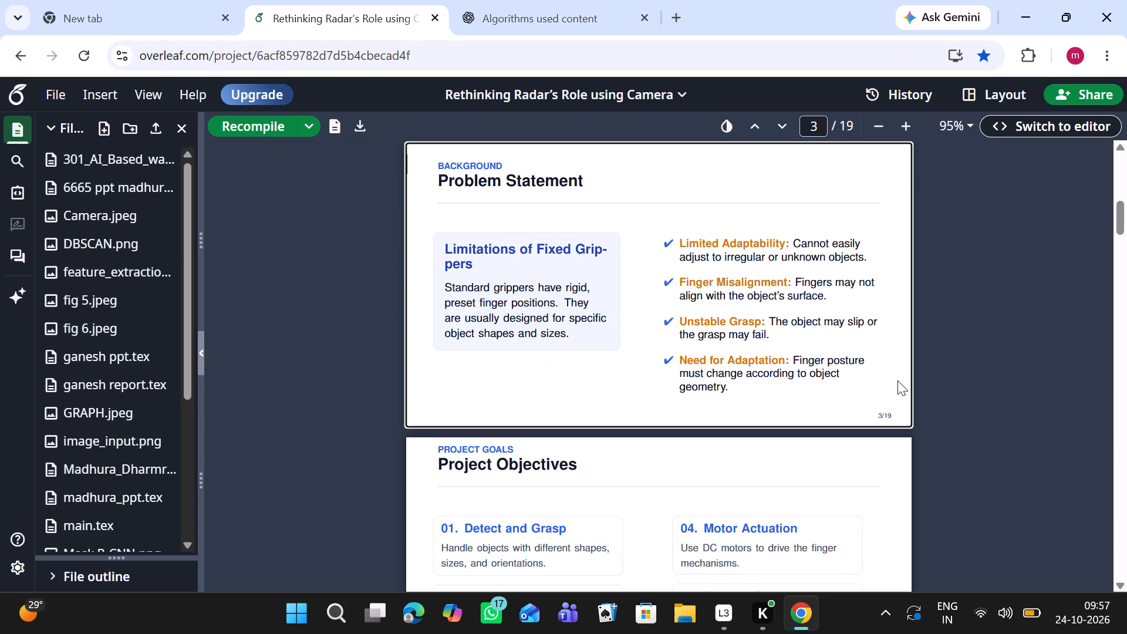
pyautogui.press('Up')
pyautogui.press('Up')
pyautogui.press('Up')
pyautogui.press('Up')
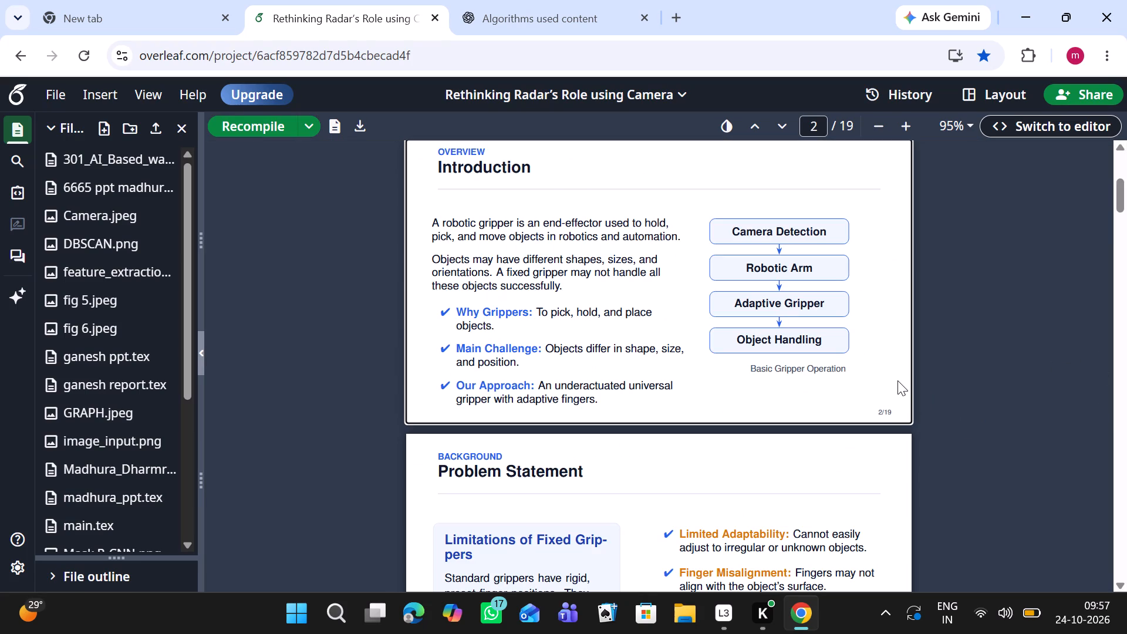
pyautogui.press('Down')
pyautogui.press('Down')
pyautogui.press('Down')
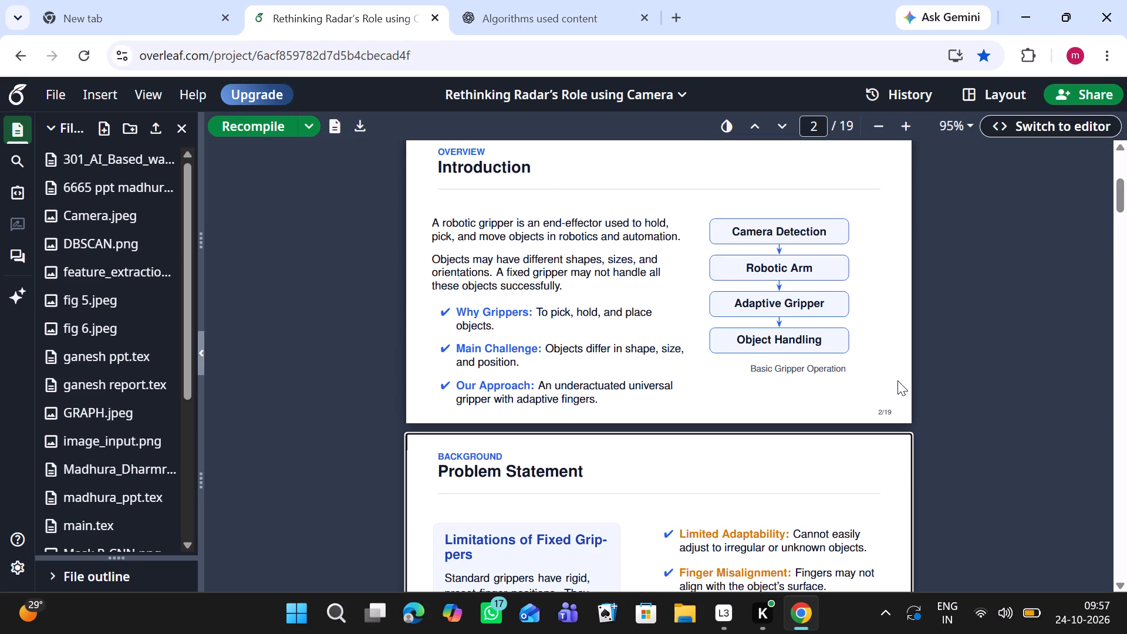
pyautogui.press('Down')
# Skim the slides from Project Objectives to Grasping Methods and return to the Three-Finger Universal Gripper slide.
pyautogui.scroll(-3, 897, 380)
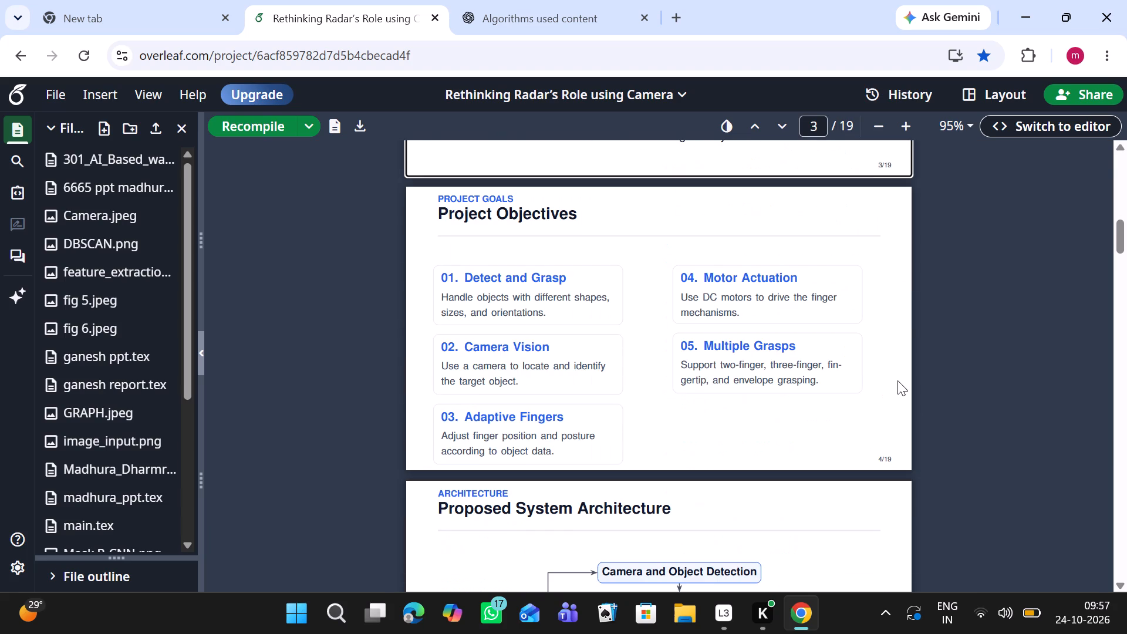
pyautogui.scroll(-2, 897, 380)
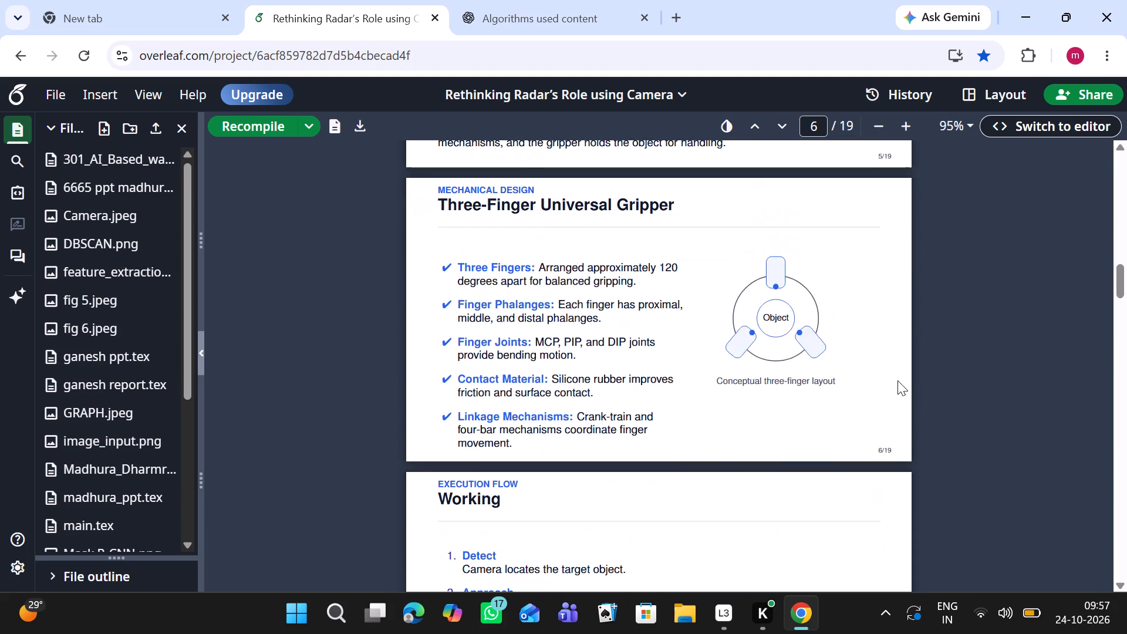
pyautogui.scroll(1, 897, 380)
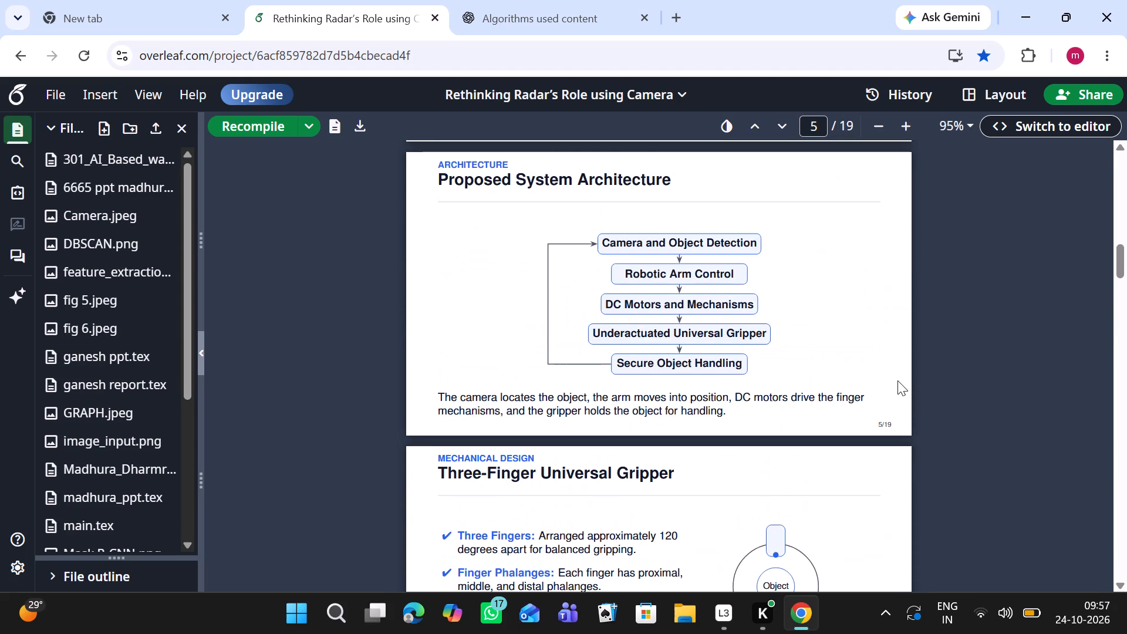
pyautogui.scroll(2, 897, 380)
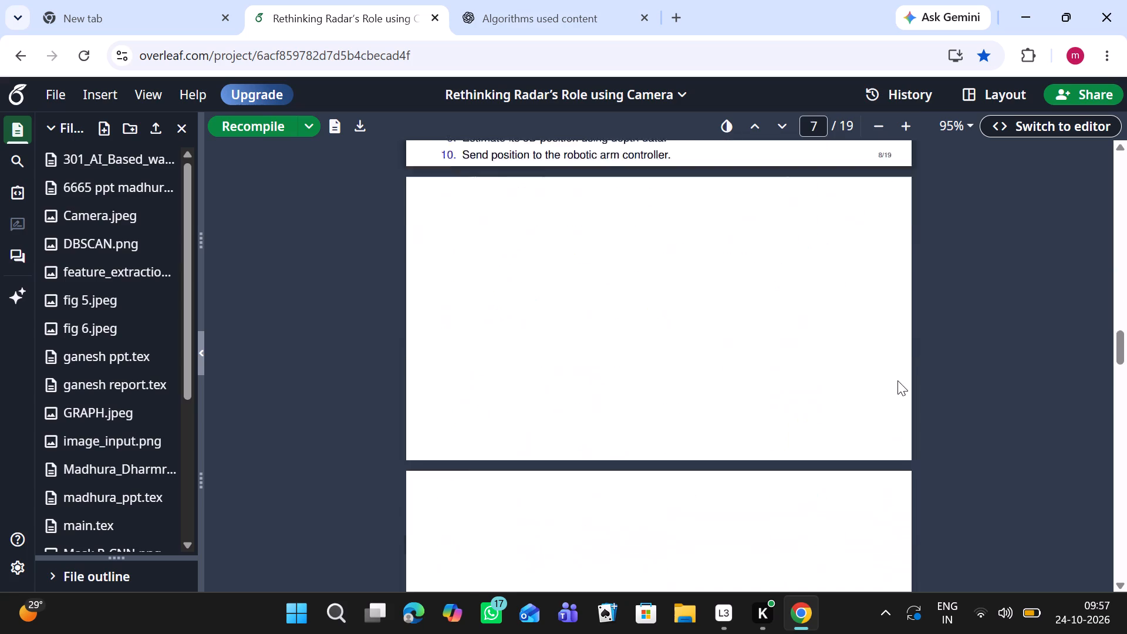
pyautogui.scroll(2, 897, 380)
pyautogui.scroll(3, 940, 478)
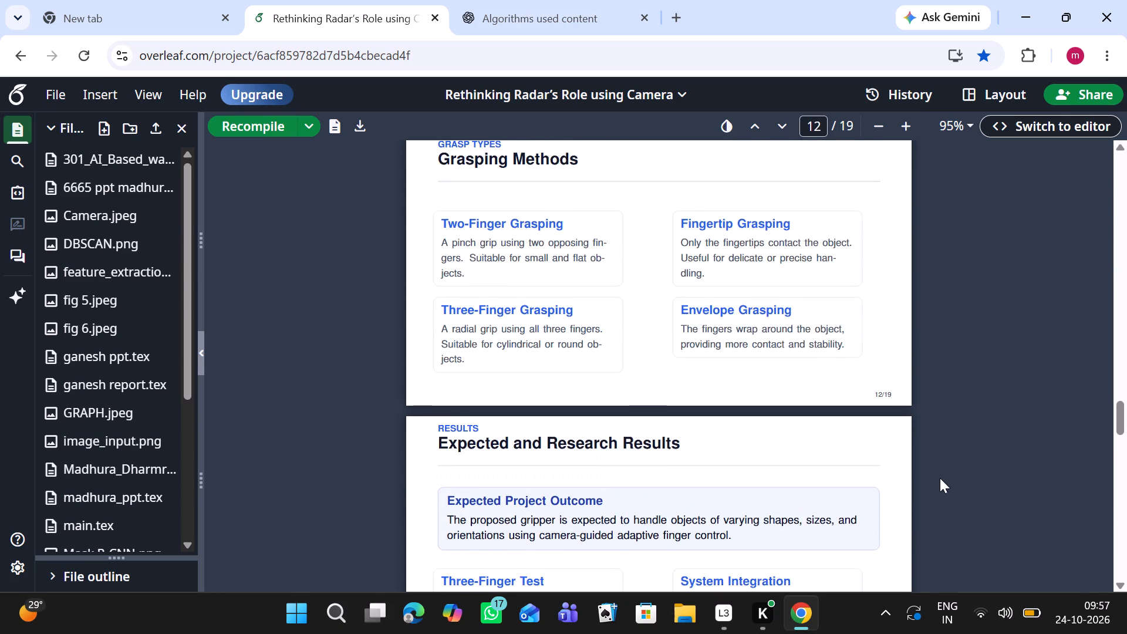
pyautogui.scroll(9, 940, 478)
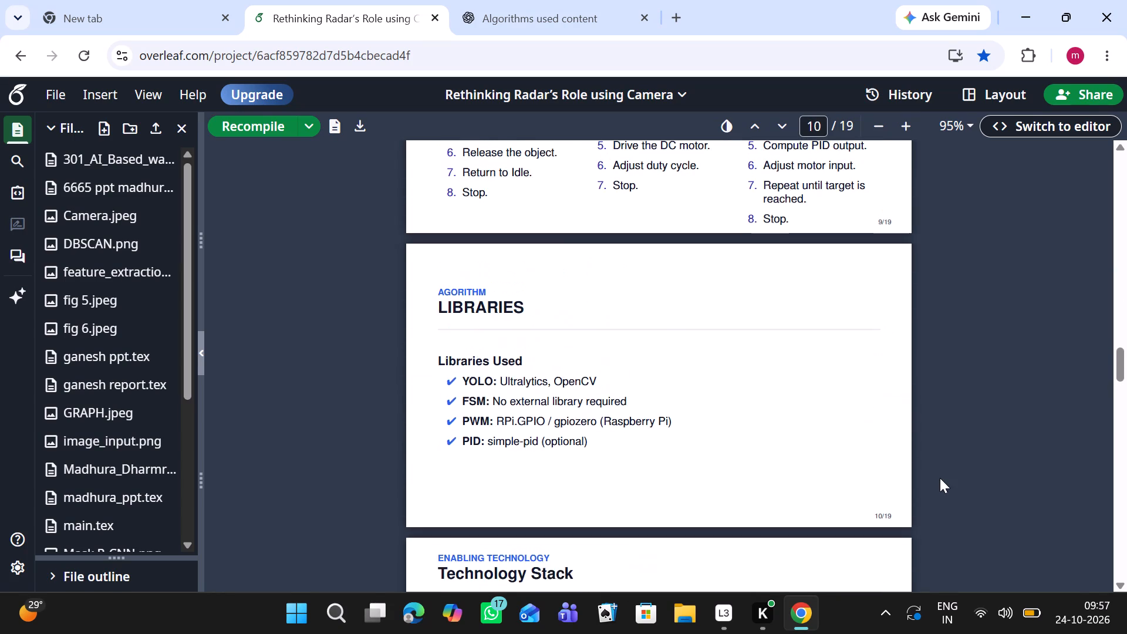
pyautogui.scroll(4, 940, 478)
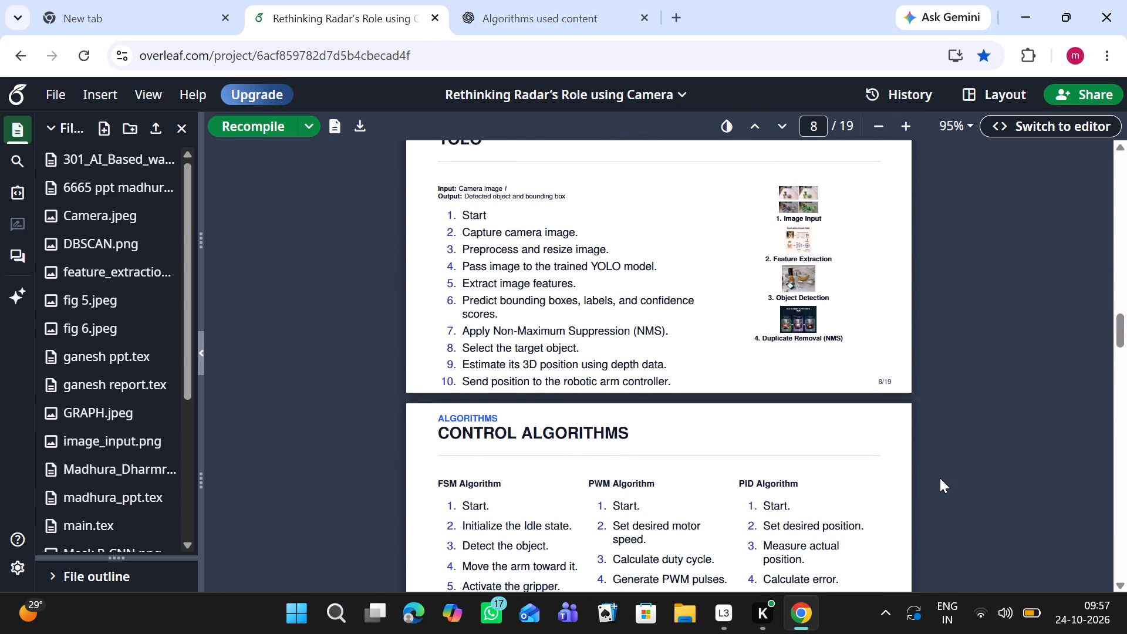
pyautogui.scroll(5, 940, 478)
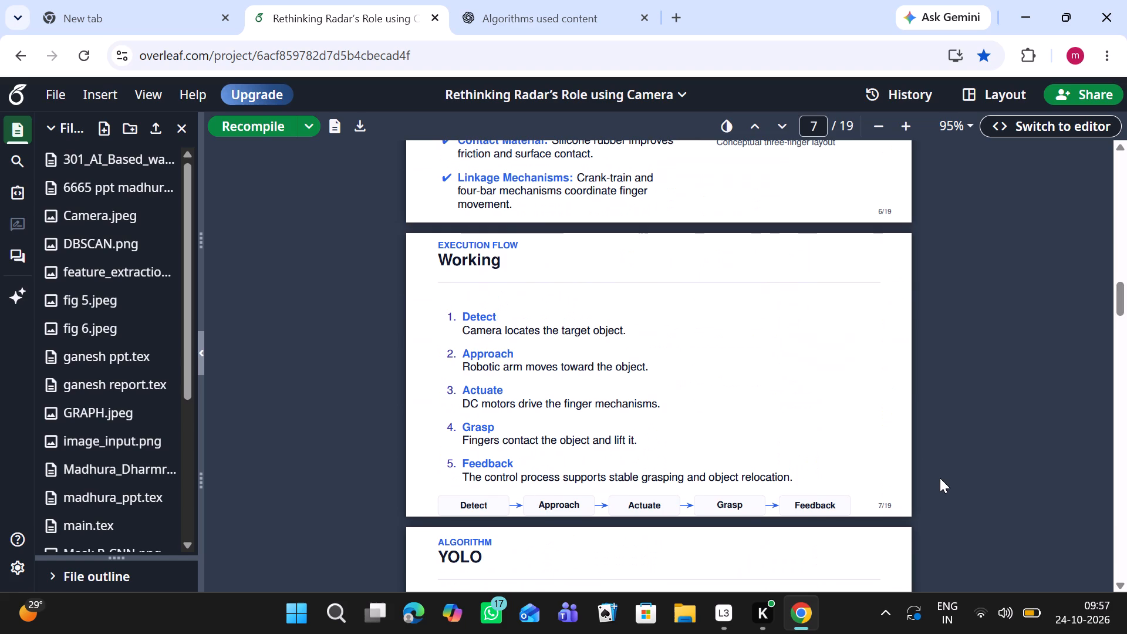
pyautogui.scroll(2, 940, 478)
# Examine the content and layout of the Working, YOLO, Control Algorithms and Libraries slides.
pyautogui.scroll(-1, 940, 478)
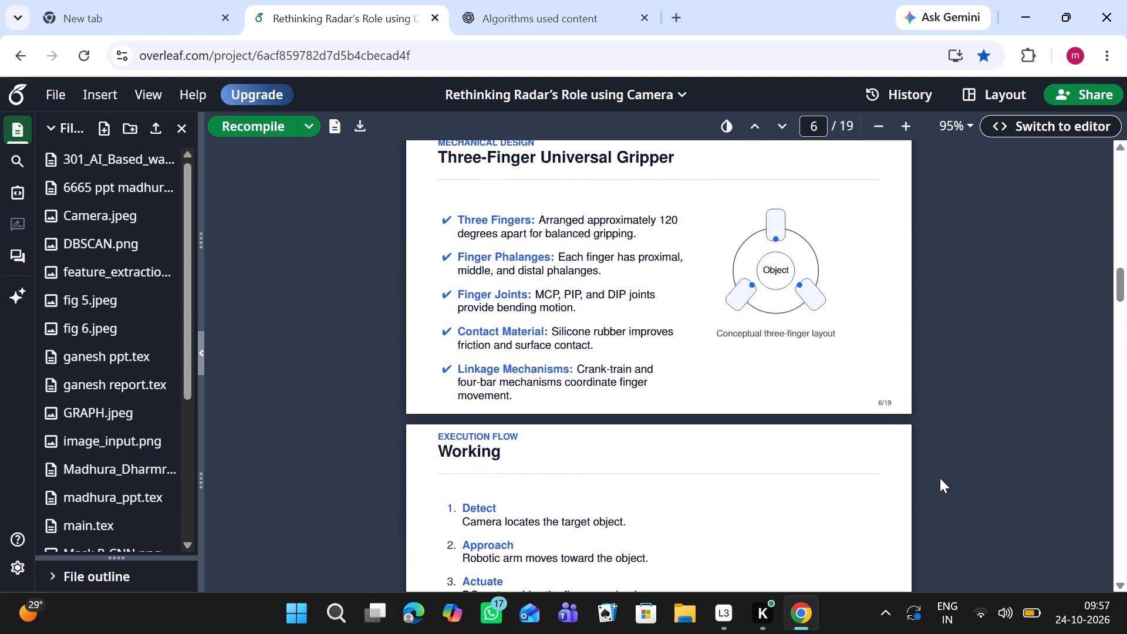
pyautogui.scroll(-3, 940, 478)
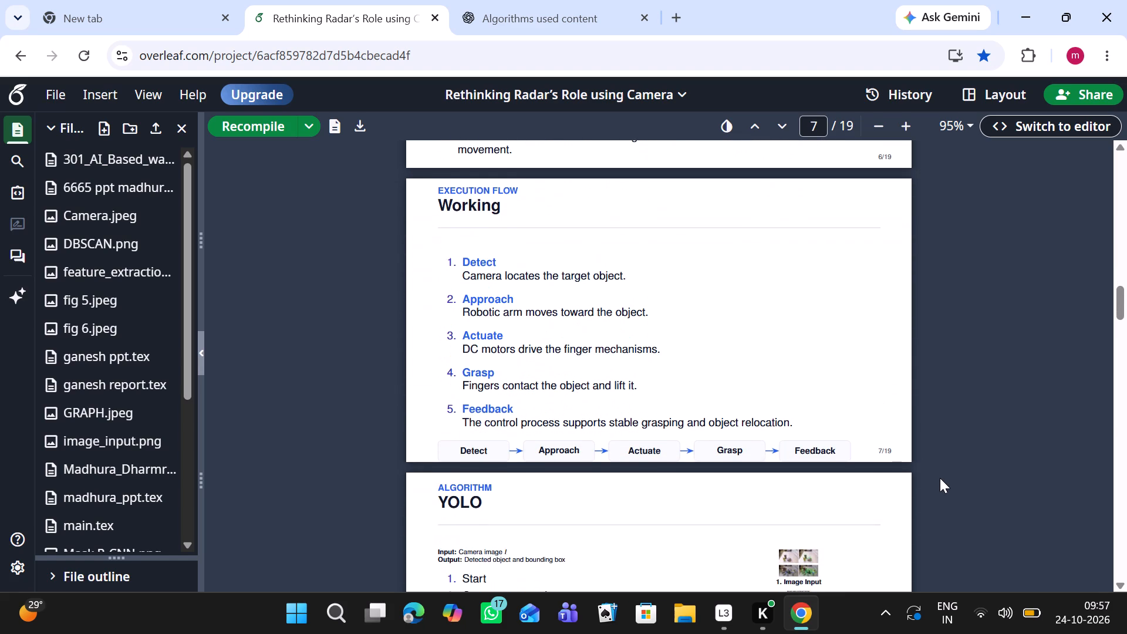
pyautogui.scroll(-2, 940, 478)
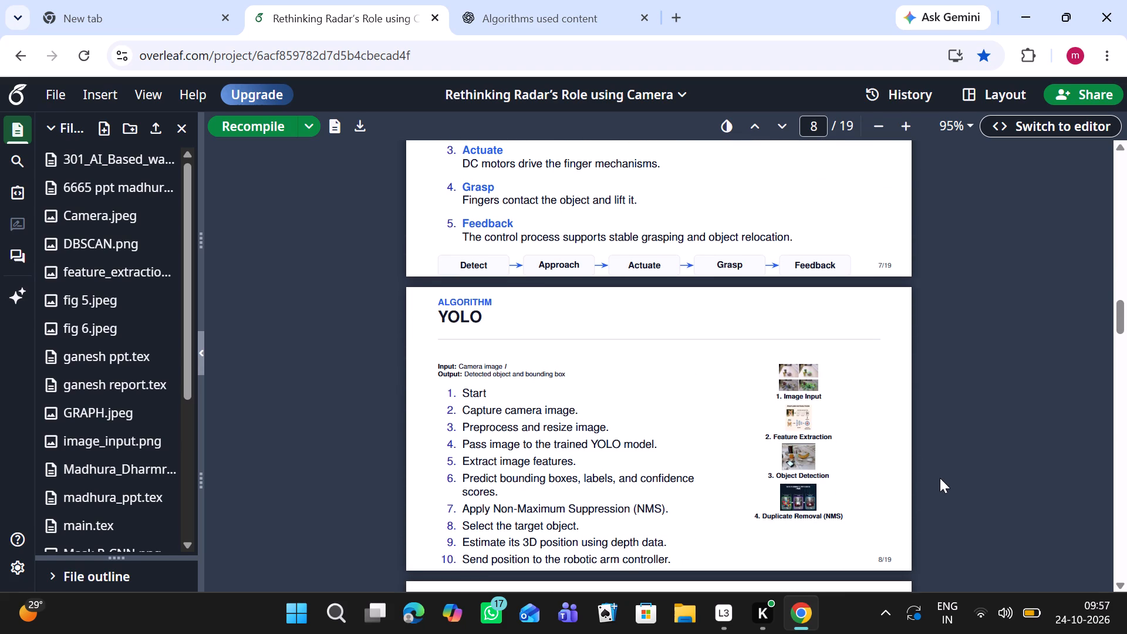
pyautogui.scroll(-1, 940, 478)
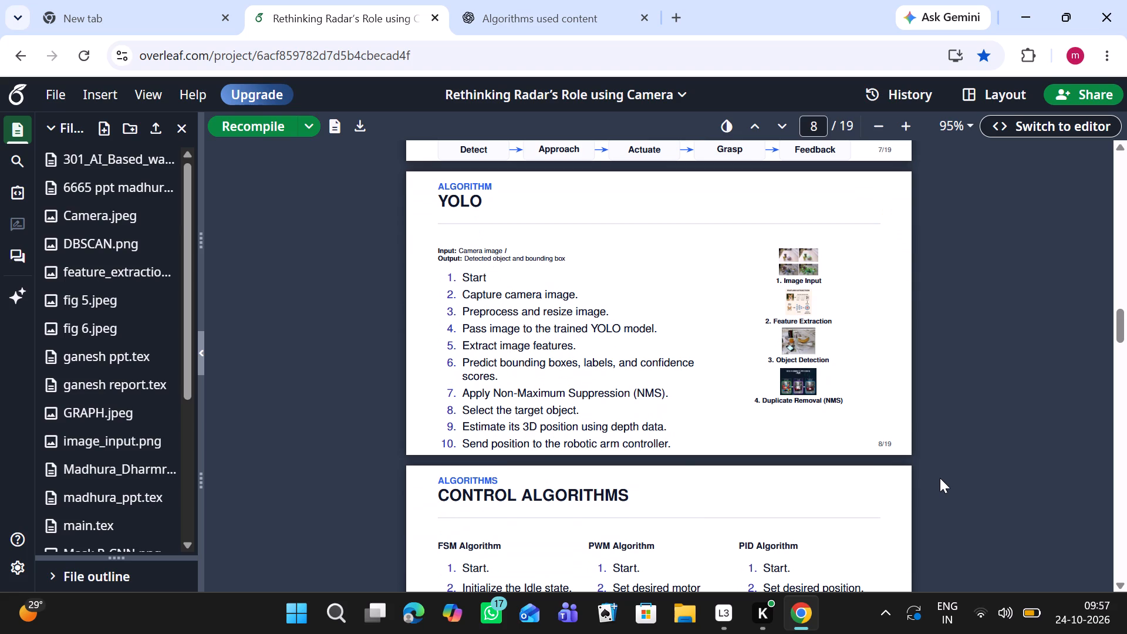
pyautogui.scroll(-1, 940, 478)
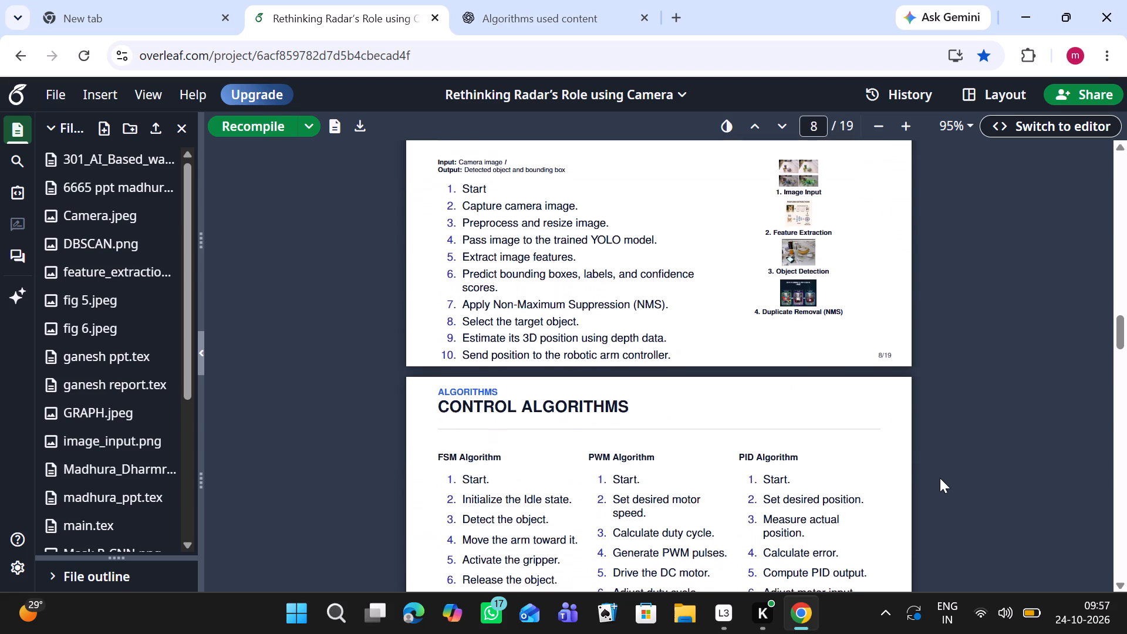
pyautogui.scroll(-1, 940, 478)
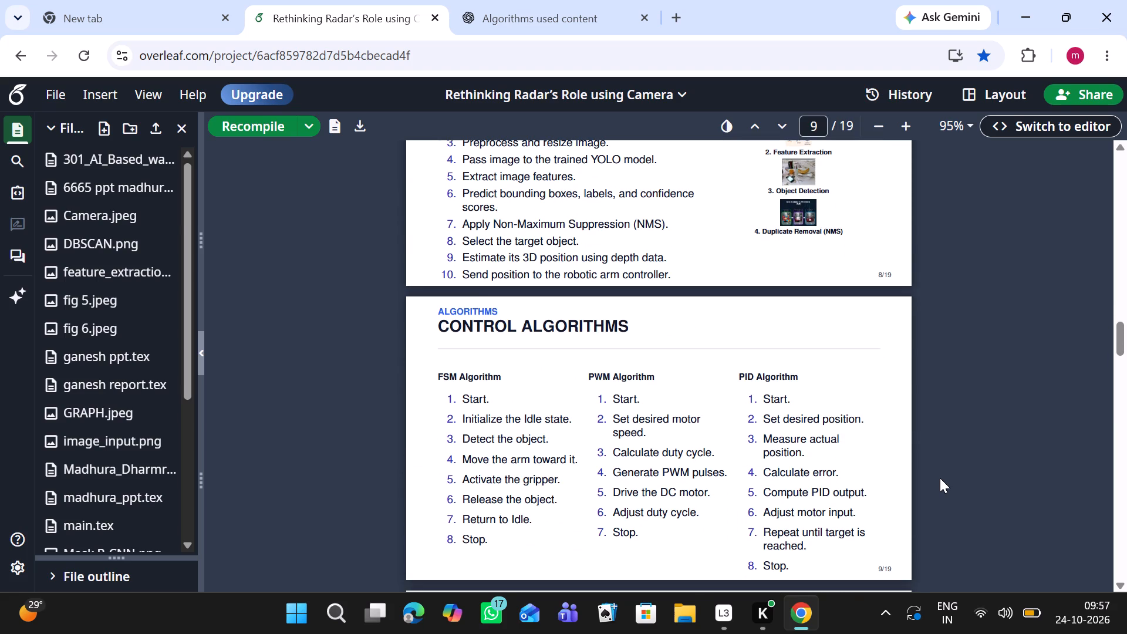
pyautogui.scroll(-4, 940, 478)
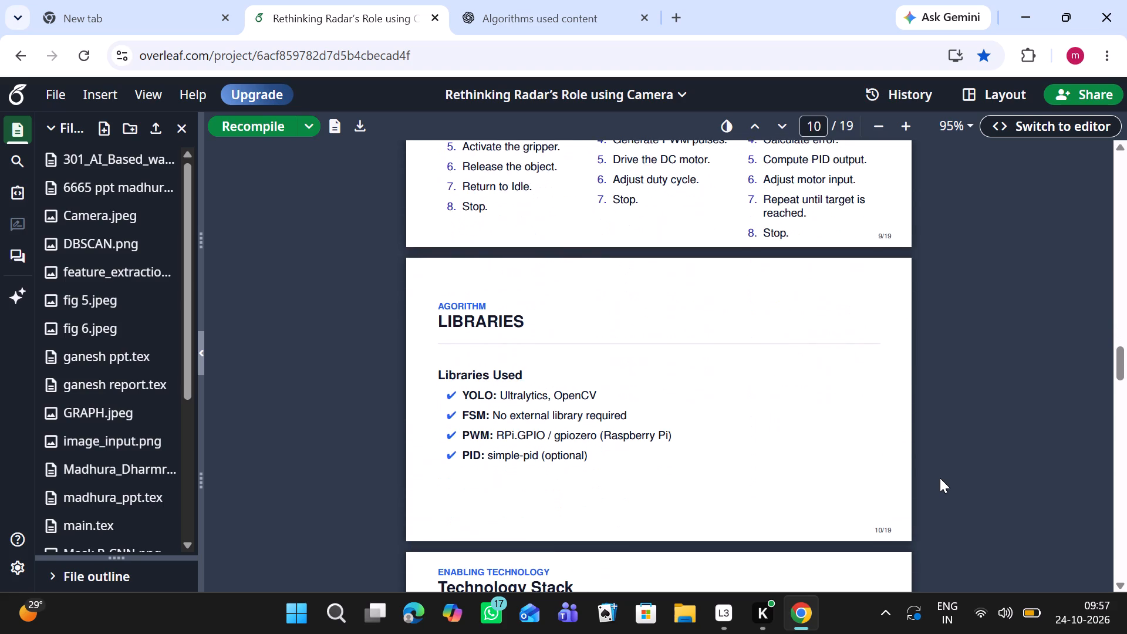
# Review the remaining slides from Technology Stack through Future Scope and Conclusion to the closing Thank You slide.
pyautogui.scroll(-3, 940, 478)
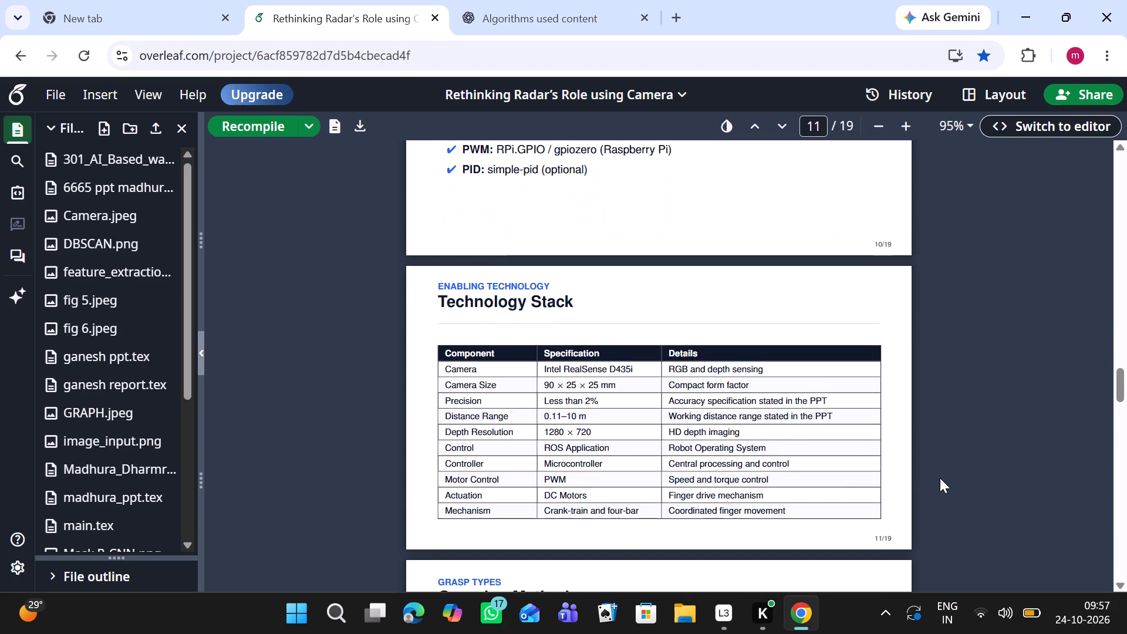
pyautogui.scroll(-3, 940, 478)
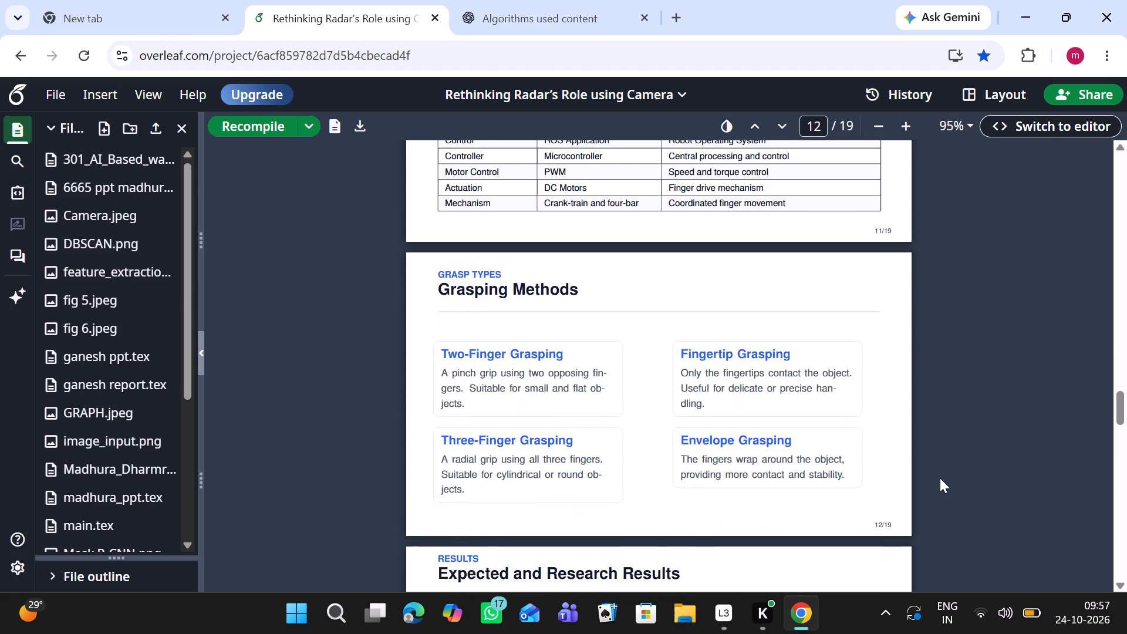
pyautogui.scroll(-3, 940, 478)
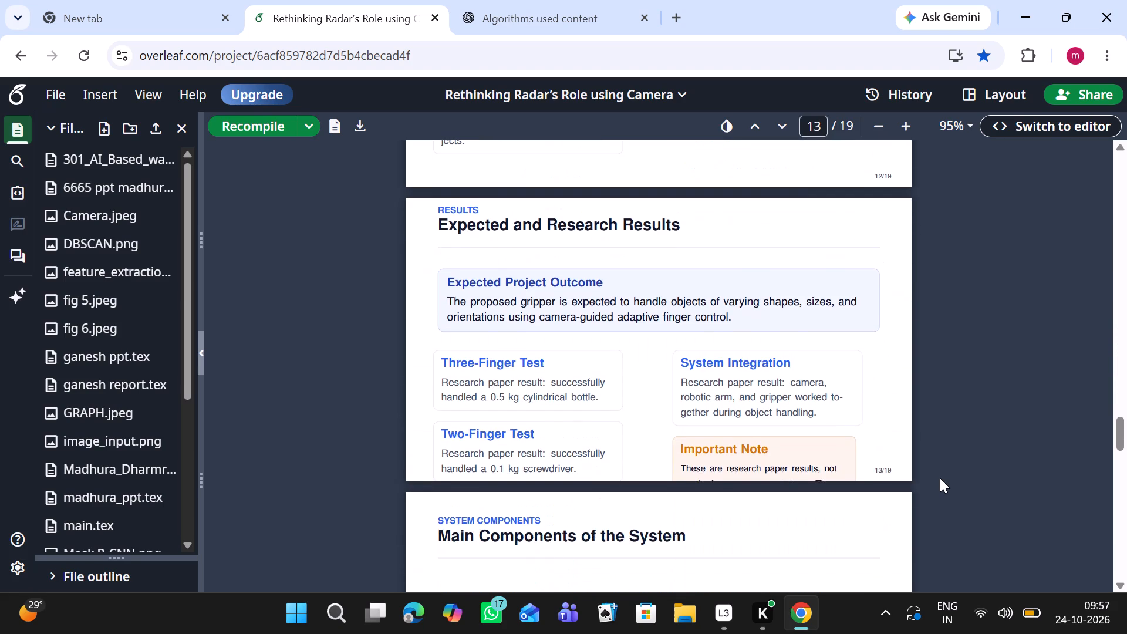
pyautogui.scroll(-2, 940, 478)
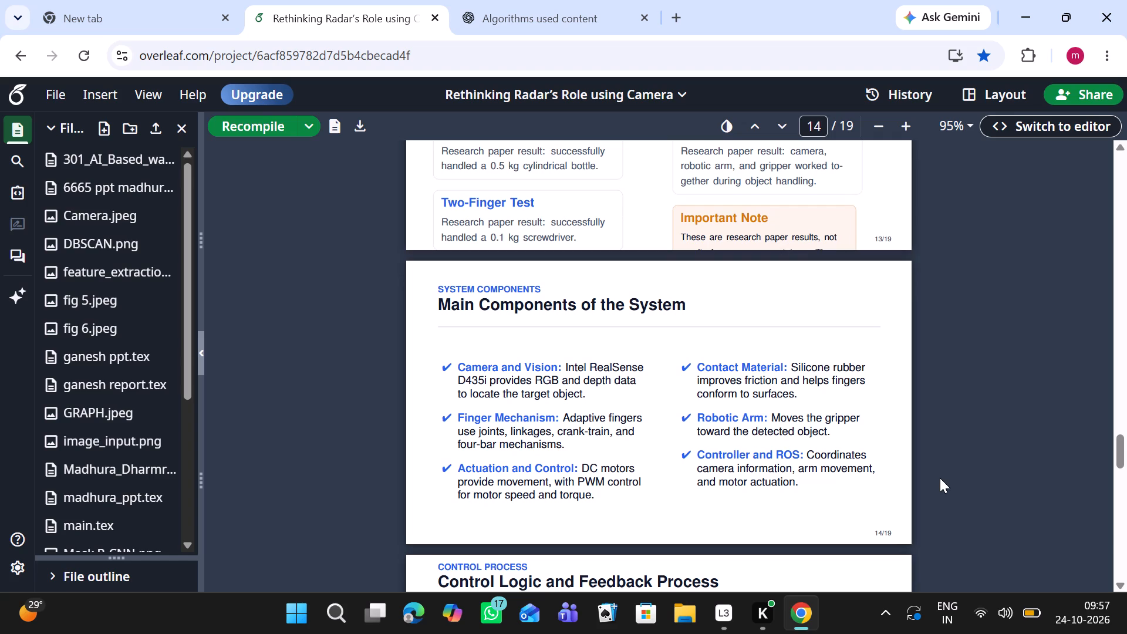
pyautogui.scroll(-1, 940, 478)
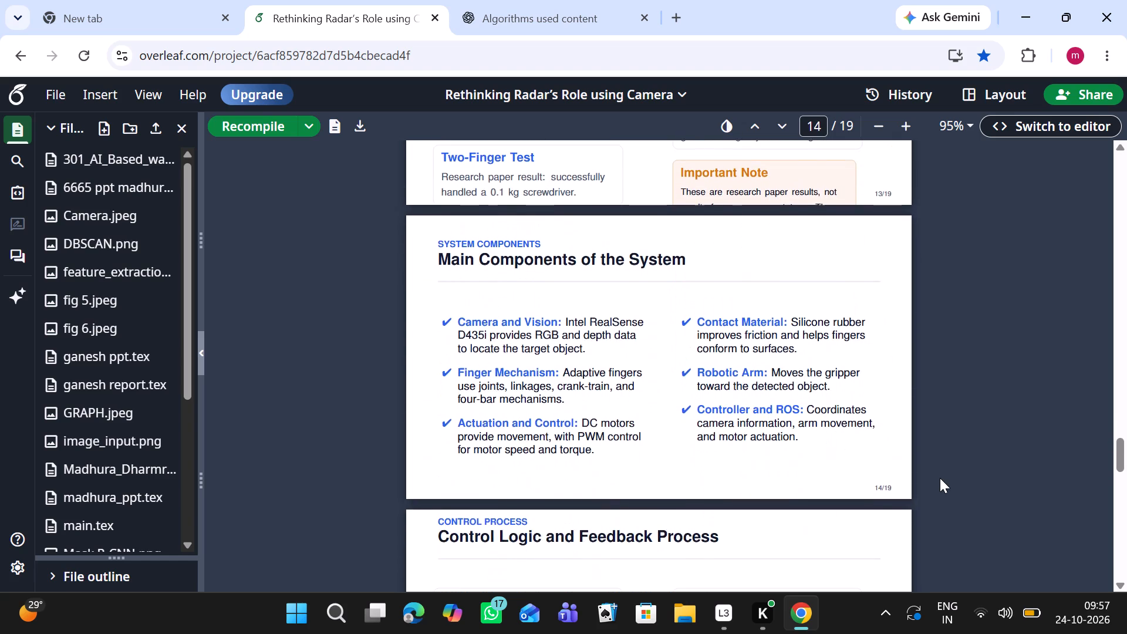
pyautogui.scroll(-5, 940, 478)
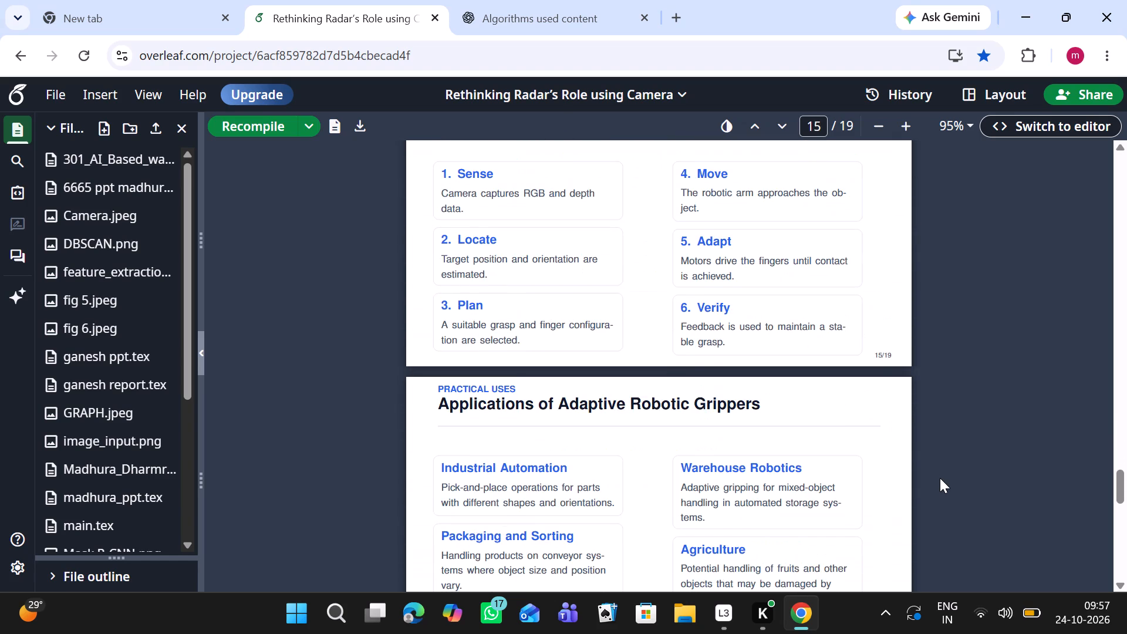
pyautogui.scroll(-4, 940, 478)
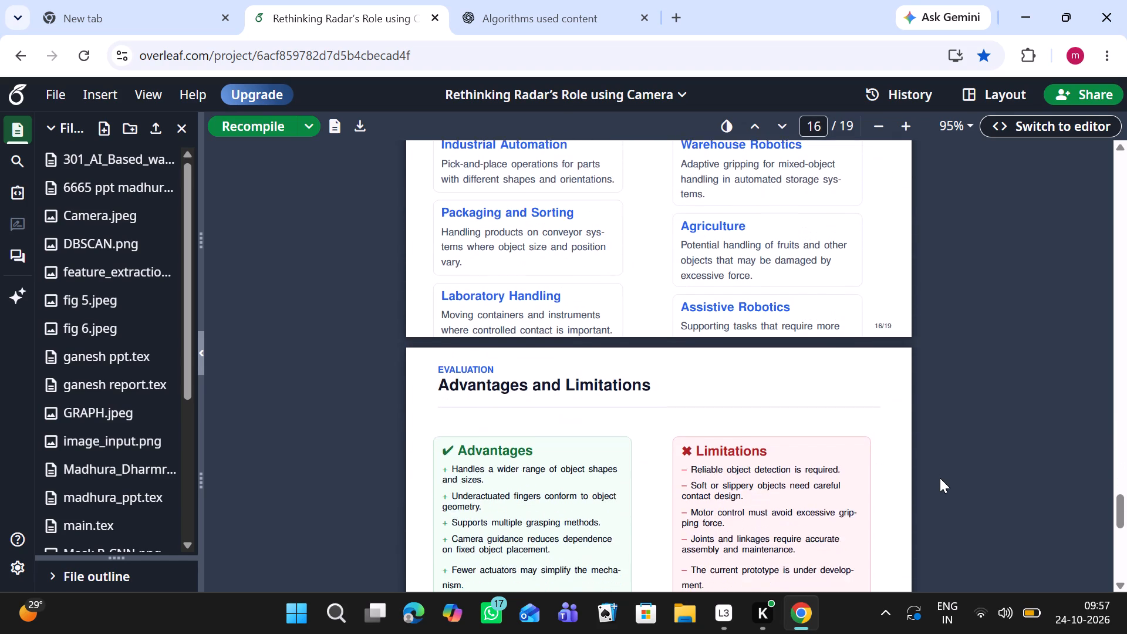
pyautogui.scroll(-4, 940, 478)
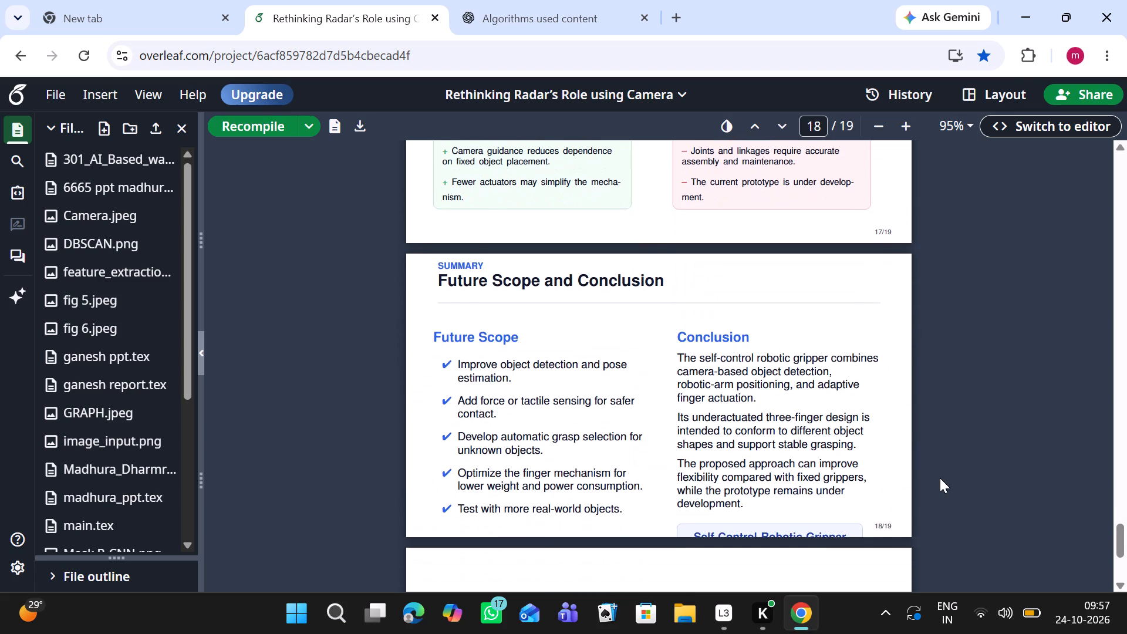
pyautogui.scroll(-4, 940, 478)
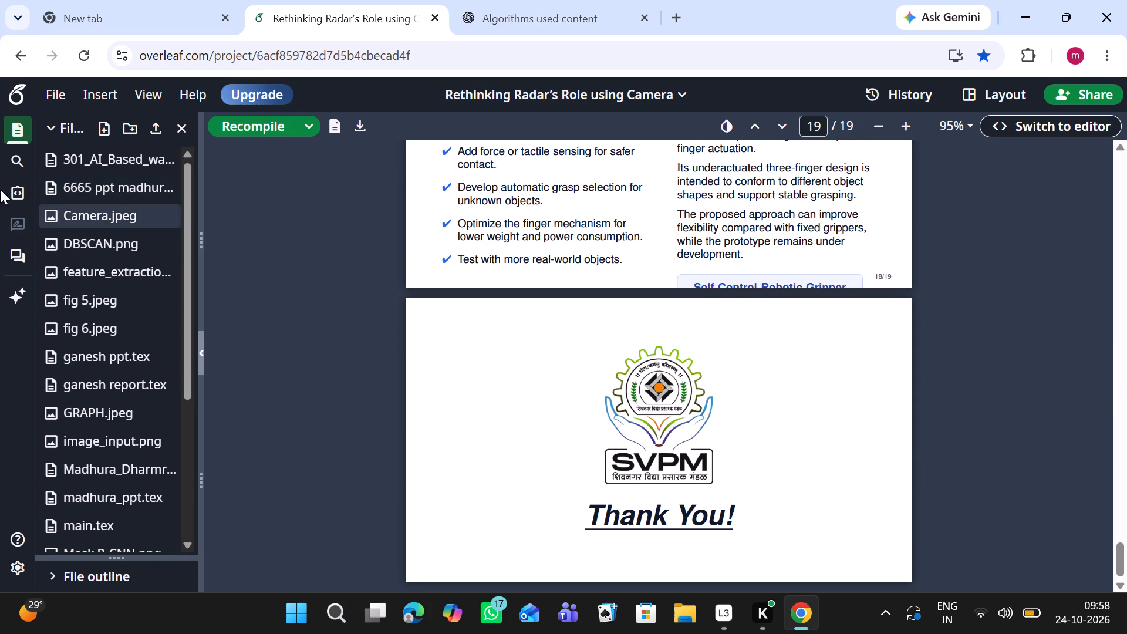
# Open the 6665 ppt madhura.txt source with the code and PDF side by side, and recompile it as the displayed presentation.
pyautogui.click(126, 183)
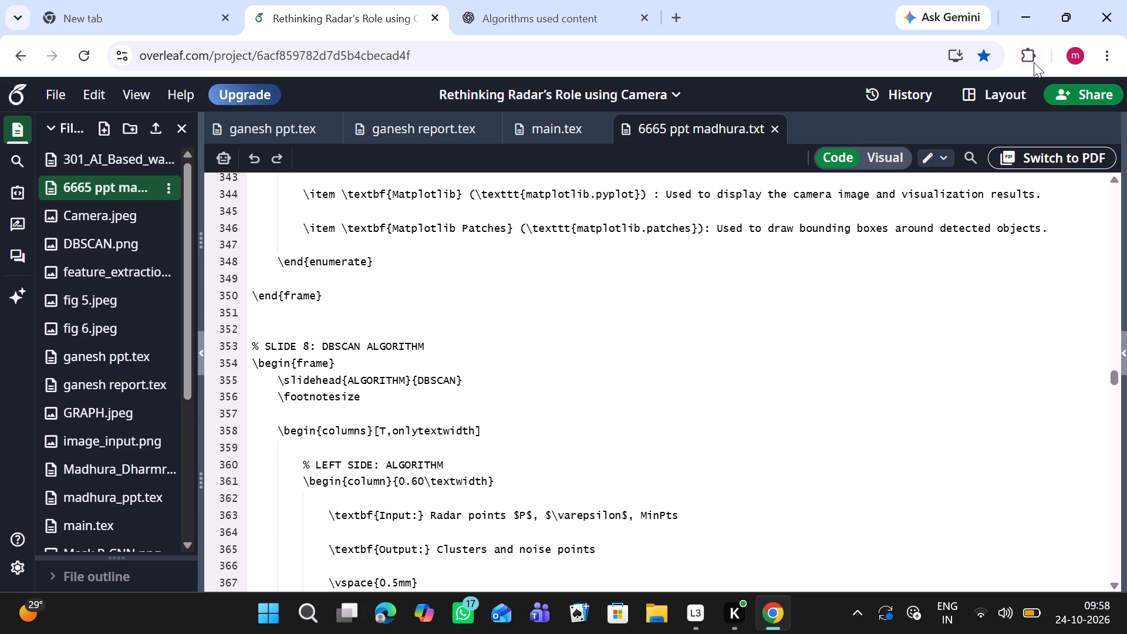
pyautogui.click(1013, 93)
pyautogui.click(898, 148)
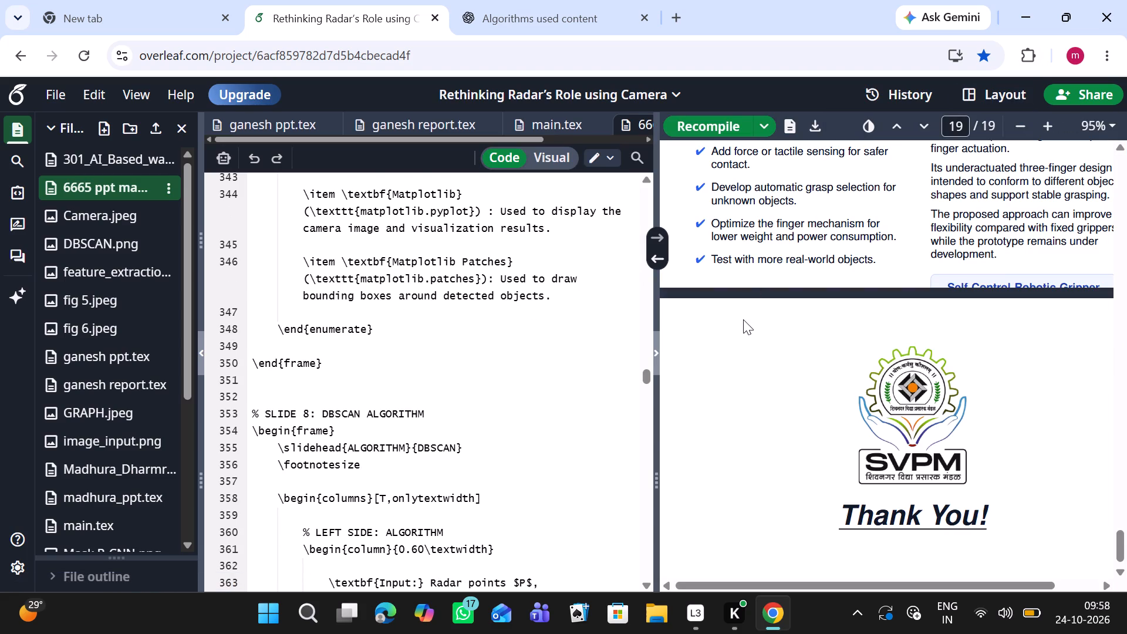
pyautogui.scroll(9, 743, 319)
pyautogui.scroll(14, 743, 319)
pyautogui.scroll(13, 743, 319)
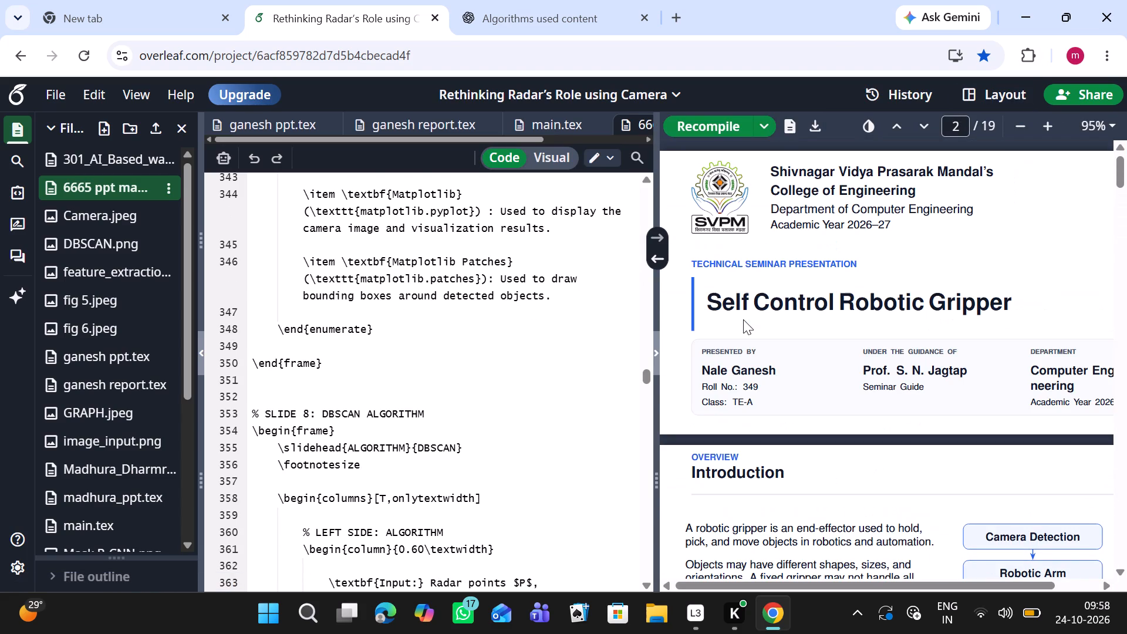
pyautogui.click(708, 115)
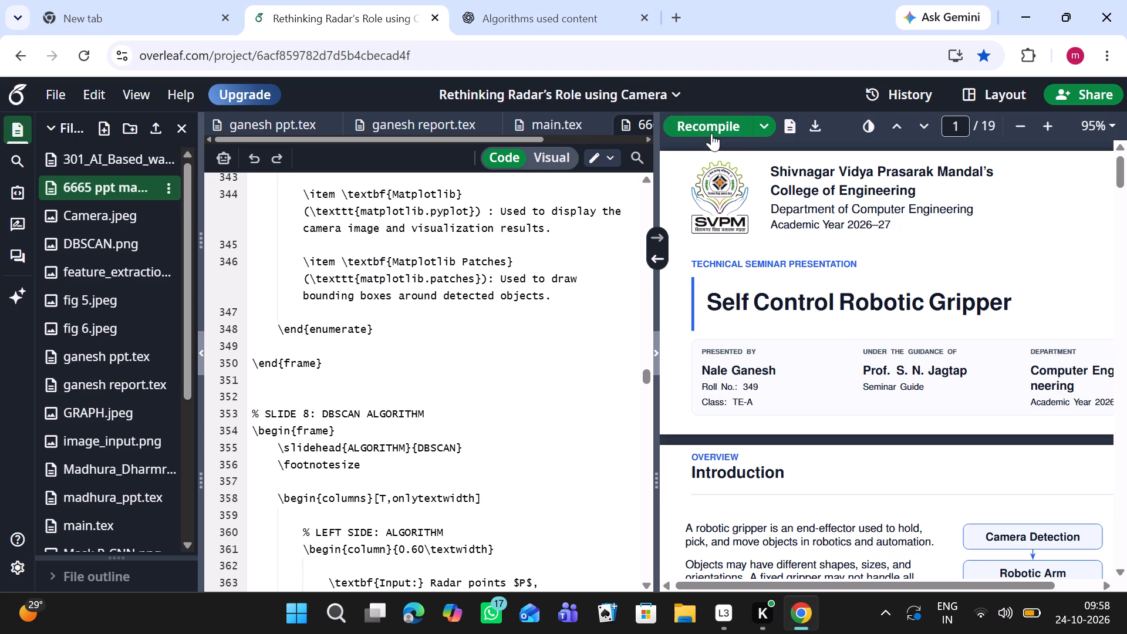
pyautogui.click(711, 130)
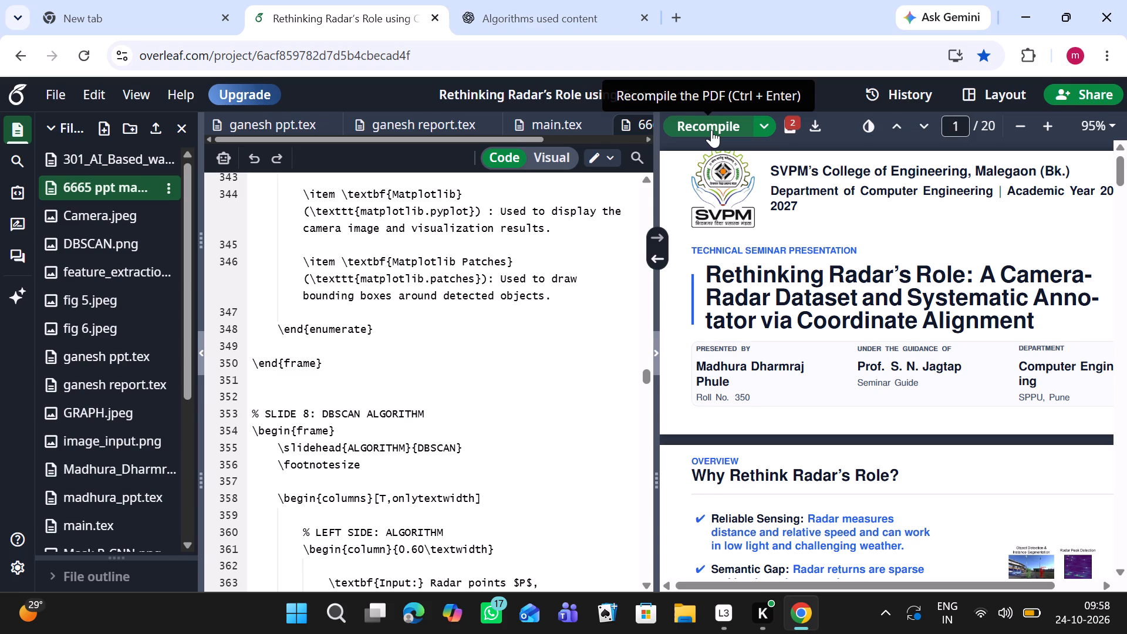
# Review the radar presentation's opening slides, from the title slide through Why Rethink Radar's Role, Problem Statement and Seminar Objectives to Related Research.
pyautogui.scroll(-1, 883, 354)
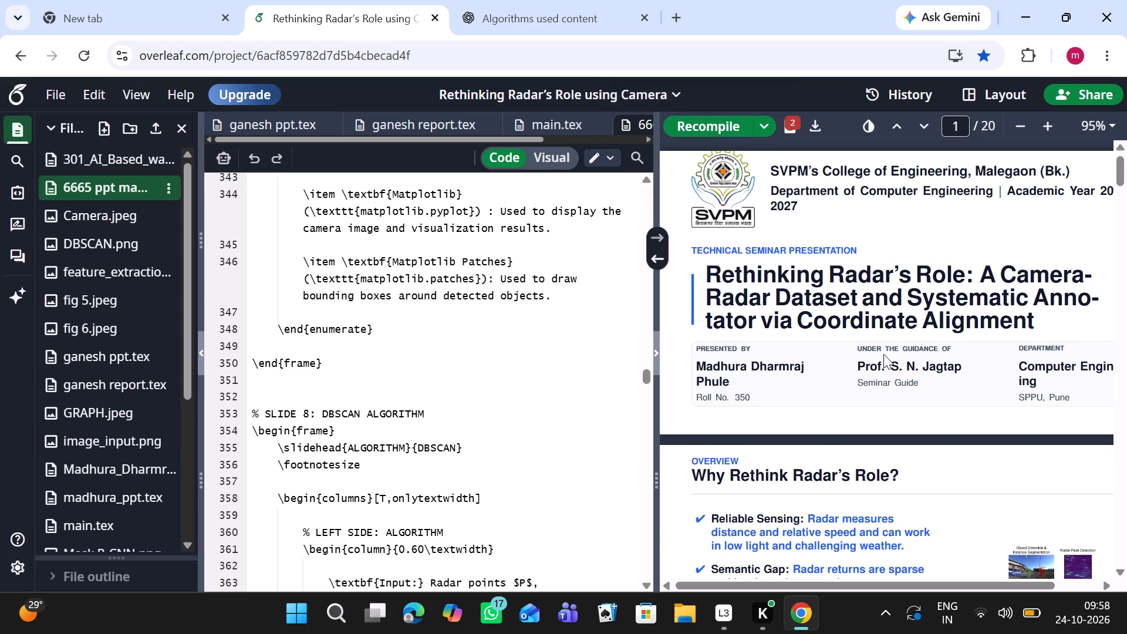
pyautogui.scroll(-3, 883, 354)
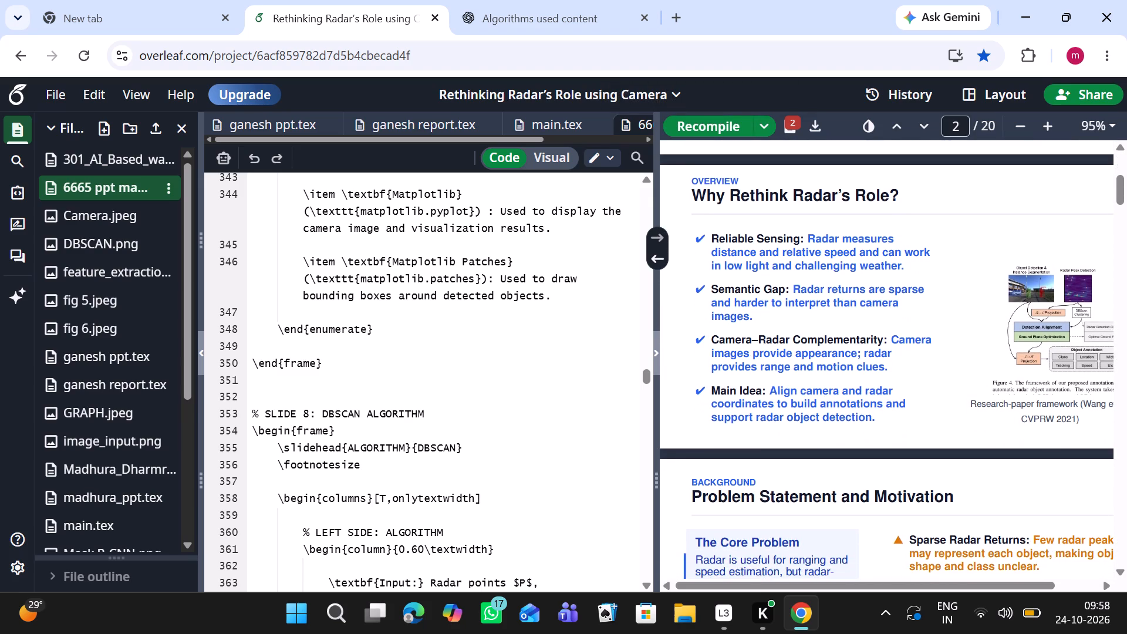
pyautogui.scroll(-8, 883, 354)
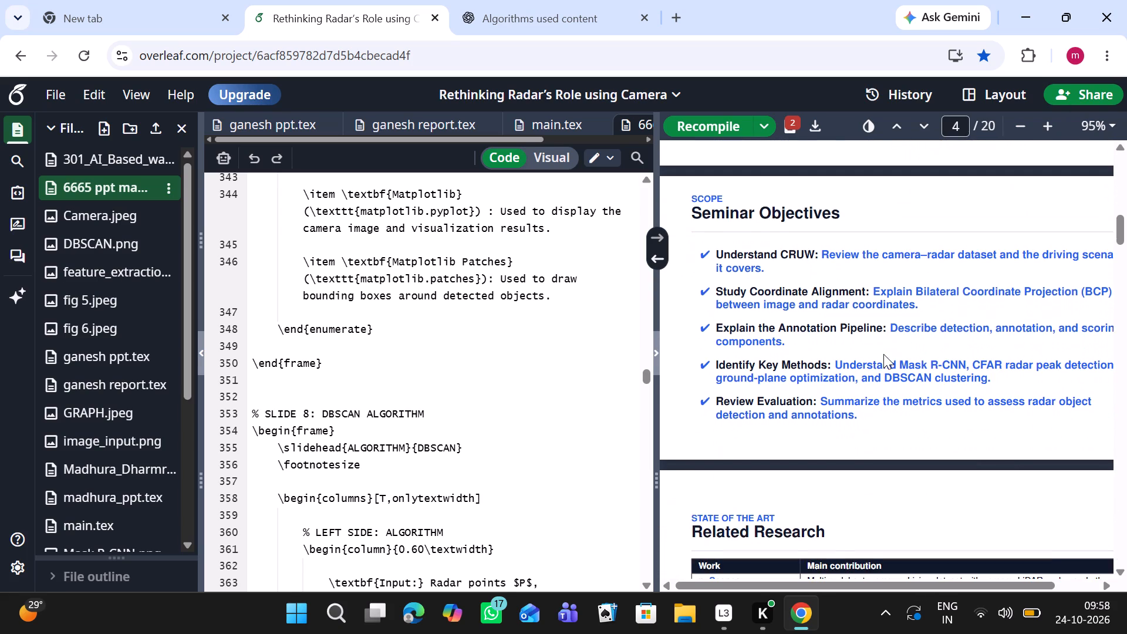
pyautogui.scroll(-2, 883, 354)
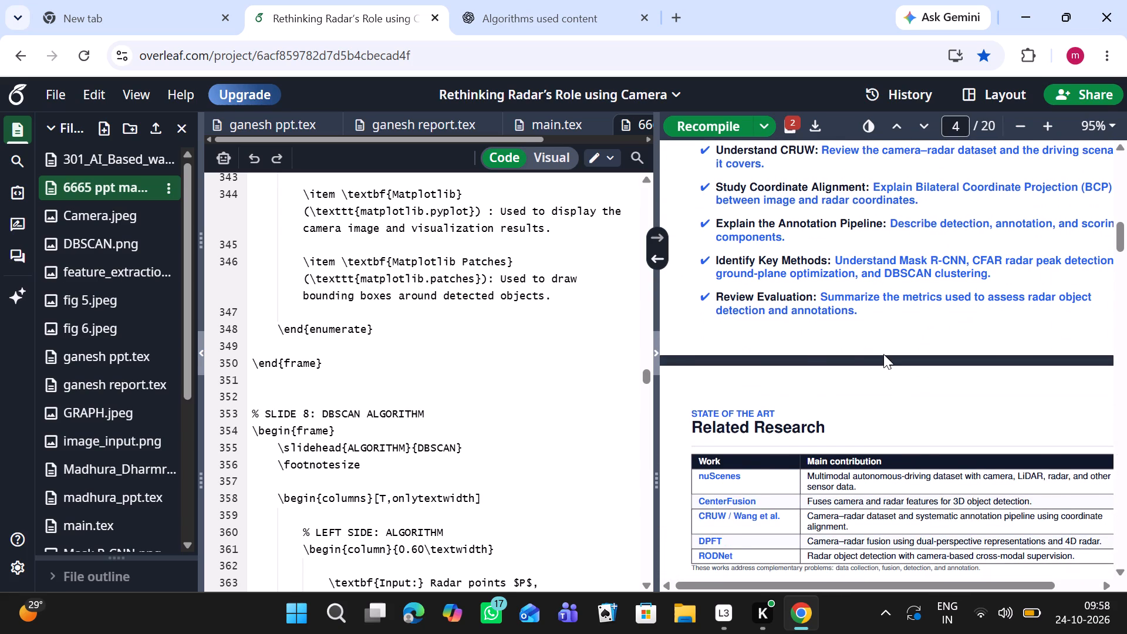
pyautogui.scroll(-2, 883, 354)
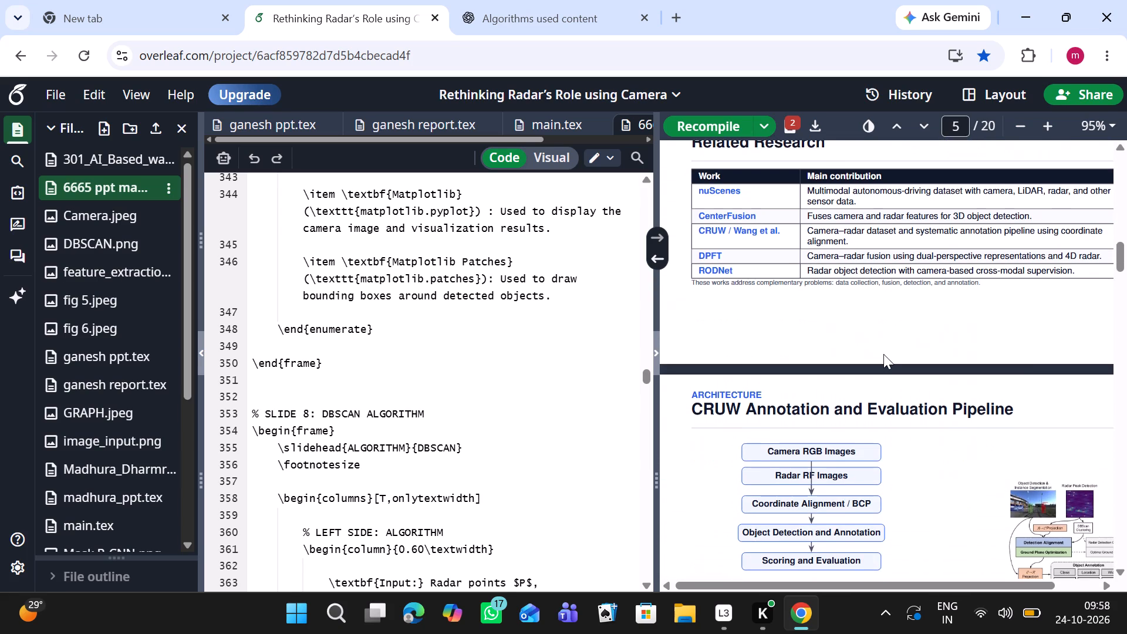
# Examine the CRUW Annotation and Evaluation Pipeline slide and the Mask R-CNN and DBSCAN algorithm slides with their Libraries Used slides.
pyautogui.scroll(-3, 883, 354)
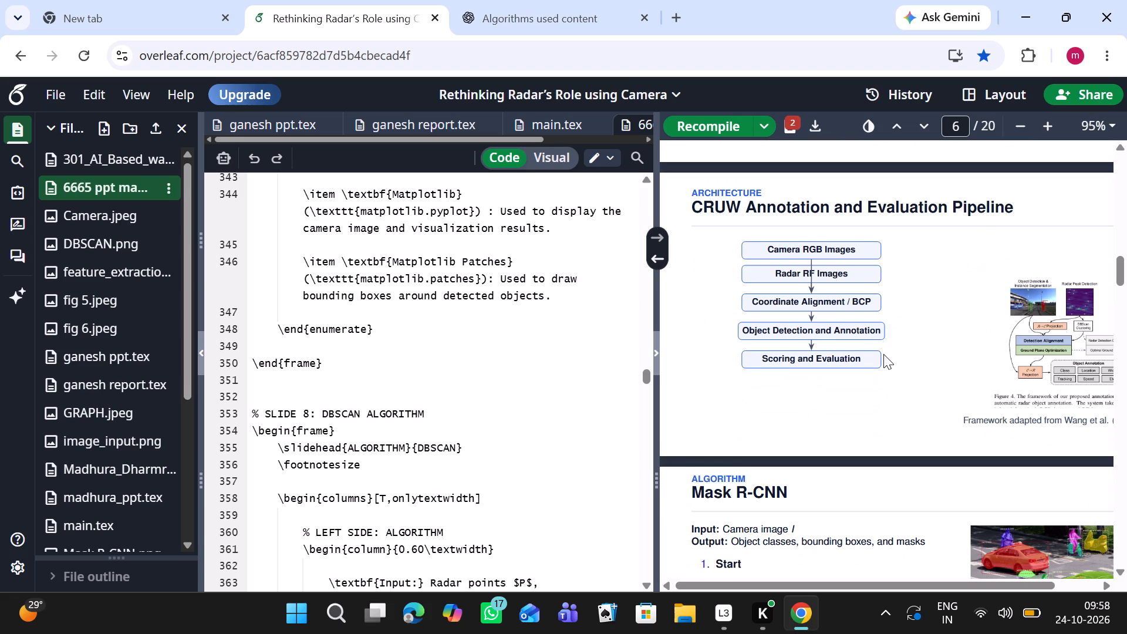
pyautogui.scroll(-1, 883, 354)
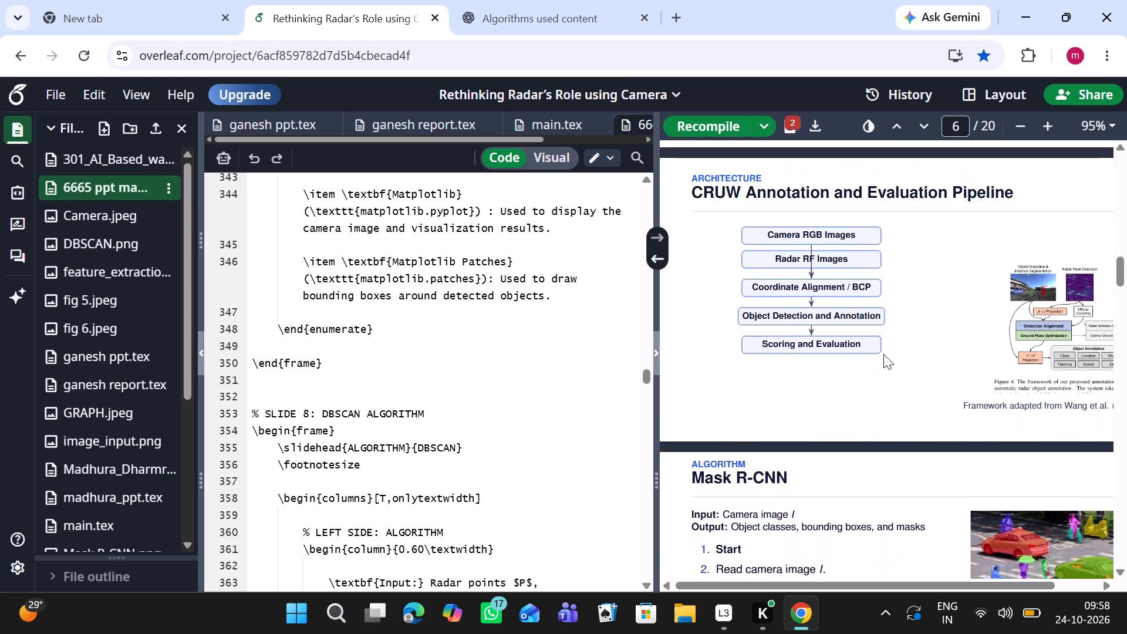
pyautogui.scroll(-1, 883, 354)
pyautogui.scroll(2, 894, 372)
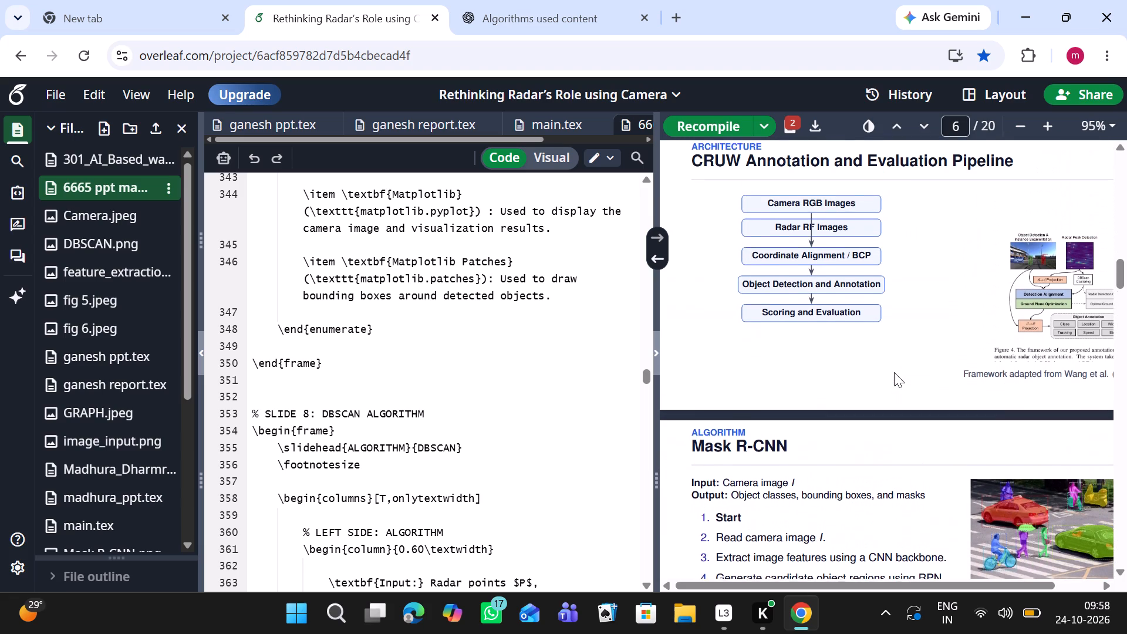
pyautogui.scroll(1, 894, 372)
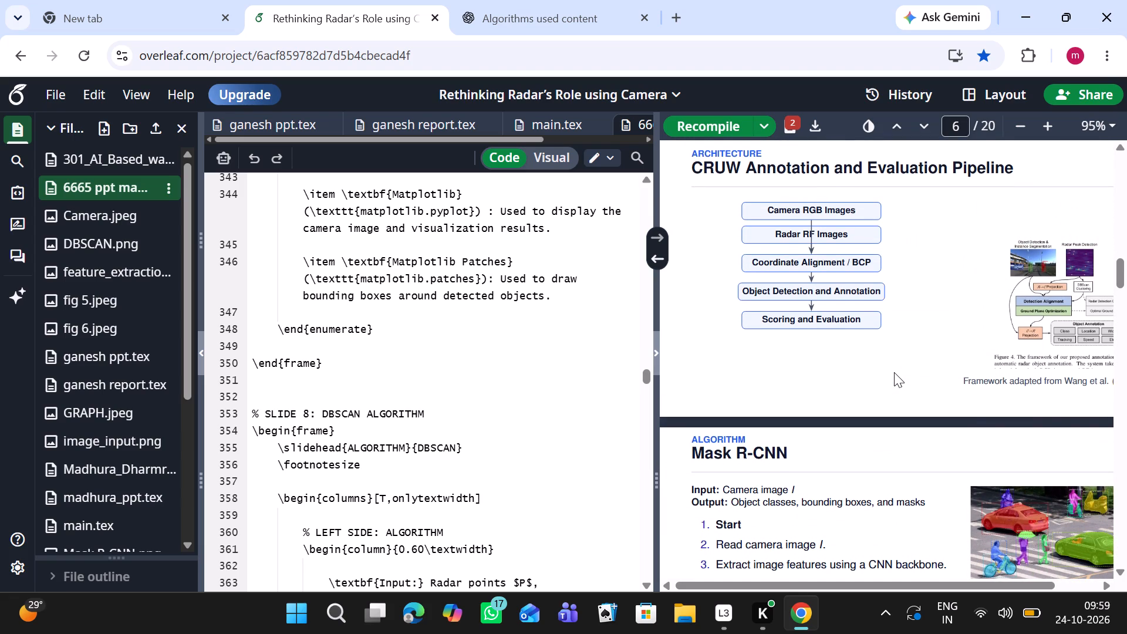
pyautogui.scroll(-4, 894, 372)
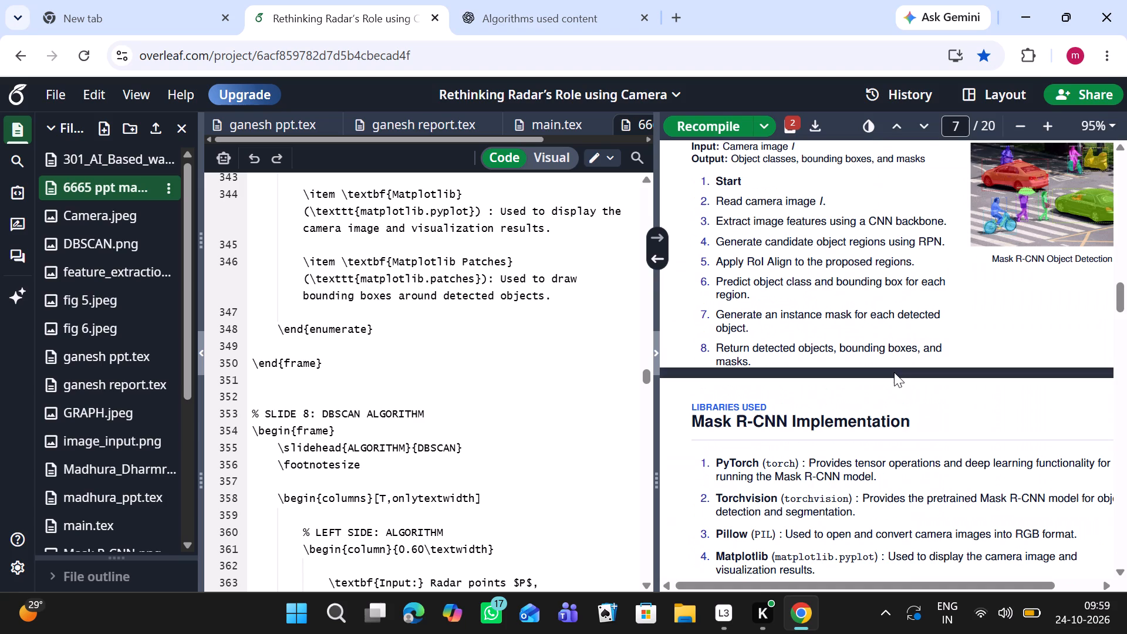
pyautogui.scroll(-3, 894, 372)
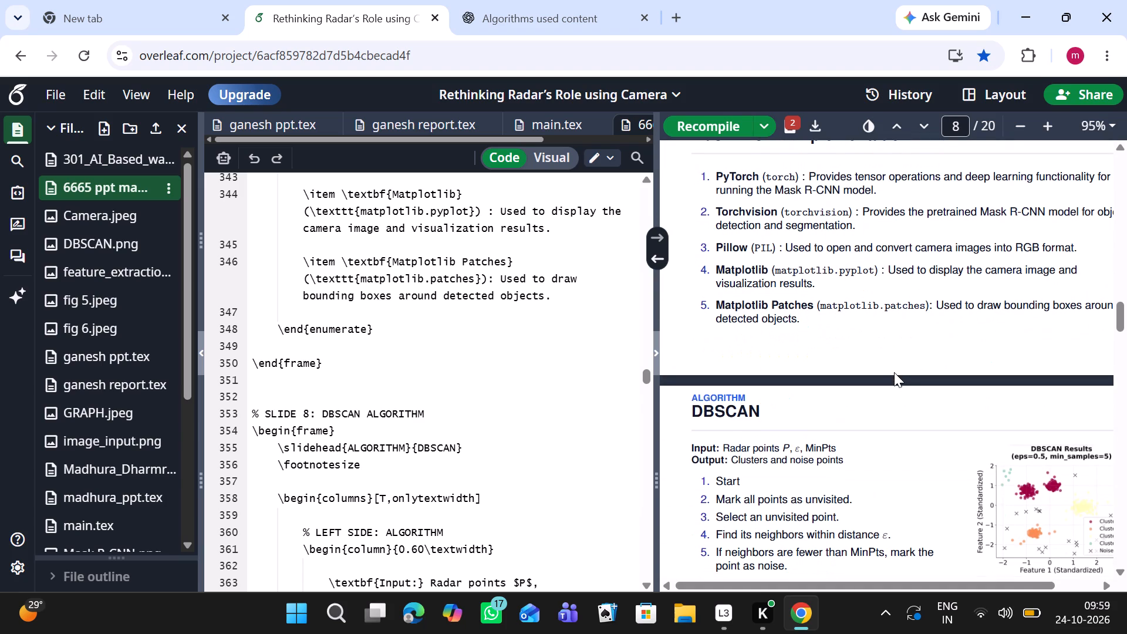
pyautogui.scroll(-2, 894, 372)
pyautogui.hscroll(1, 894, 372)
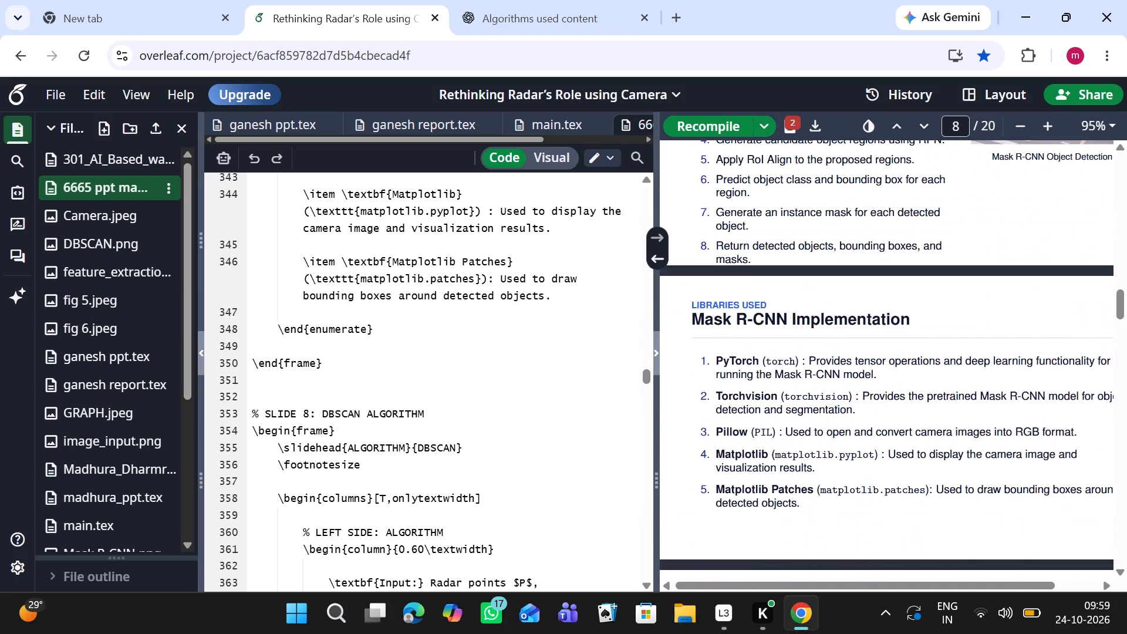
pyautogui.hscroll(3, 894, 372)
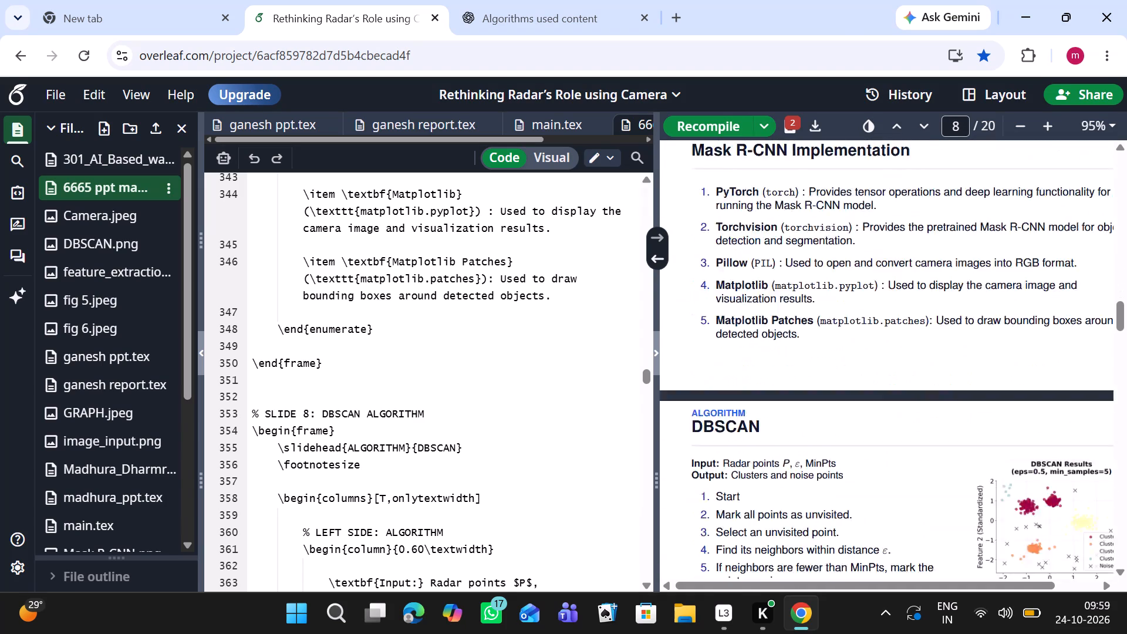
pyautogui.hscroll(1, 894, 372)
pyautogui.scroll(-2, 896, 293)
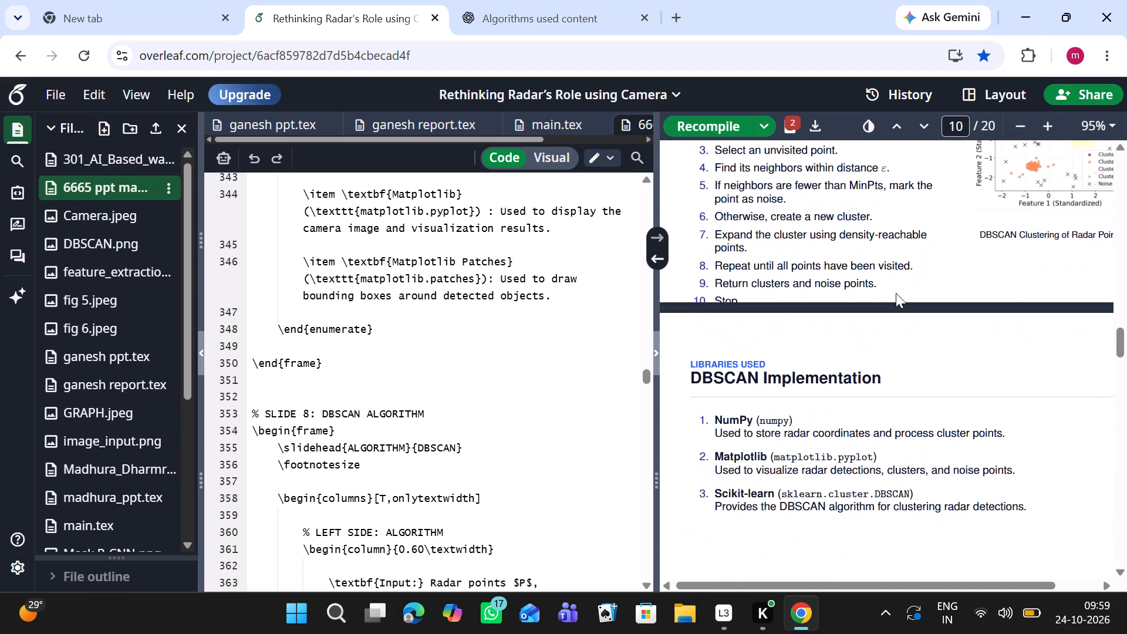
# Review the slides from Bilateral Coordinate Projection through AI and Signal Processing Components and the CRUW dataset to Metrics Reported in the Paper.
pyautogui.scroll(-3, 896, 293)
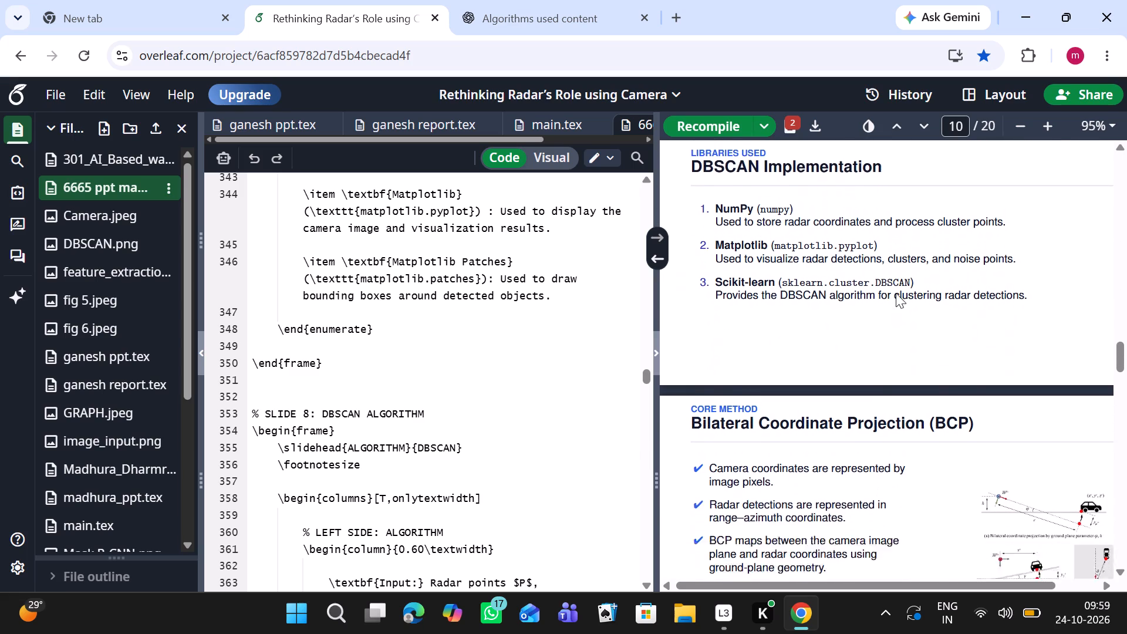
pyautogui.scroll(-4, 896, 293)
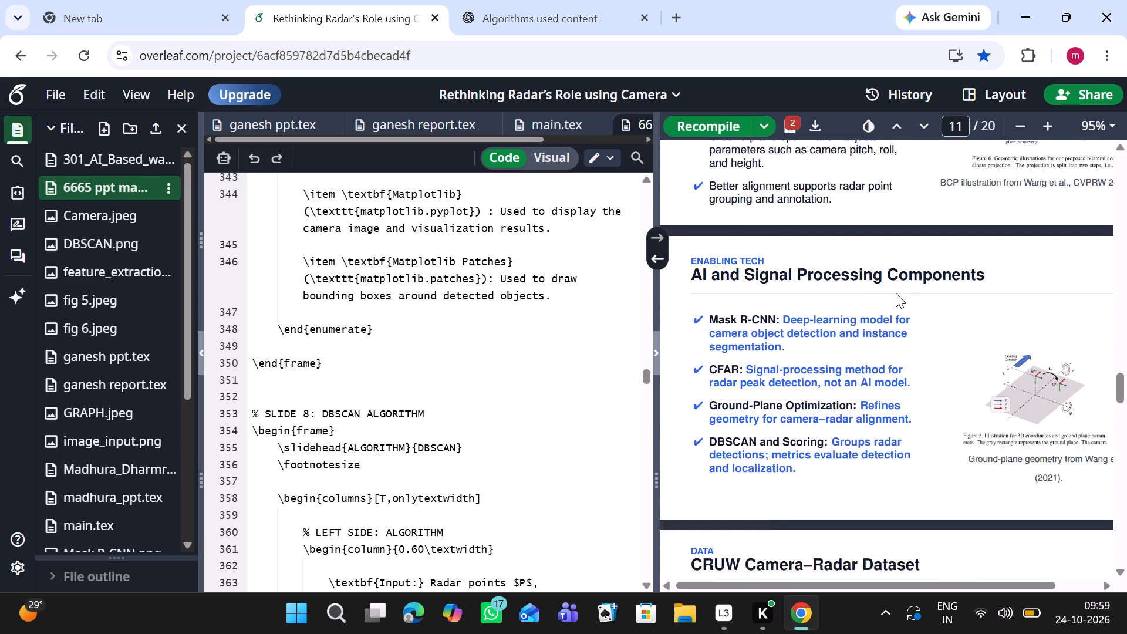
pyautogui.scroll(-5, 896, 293)
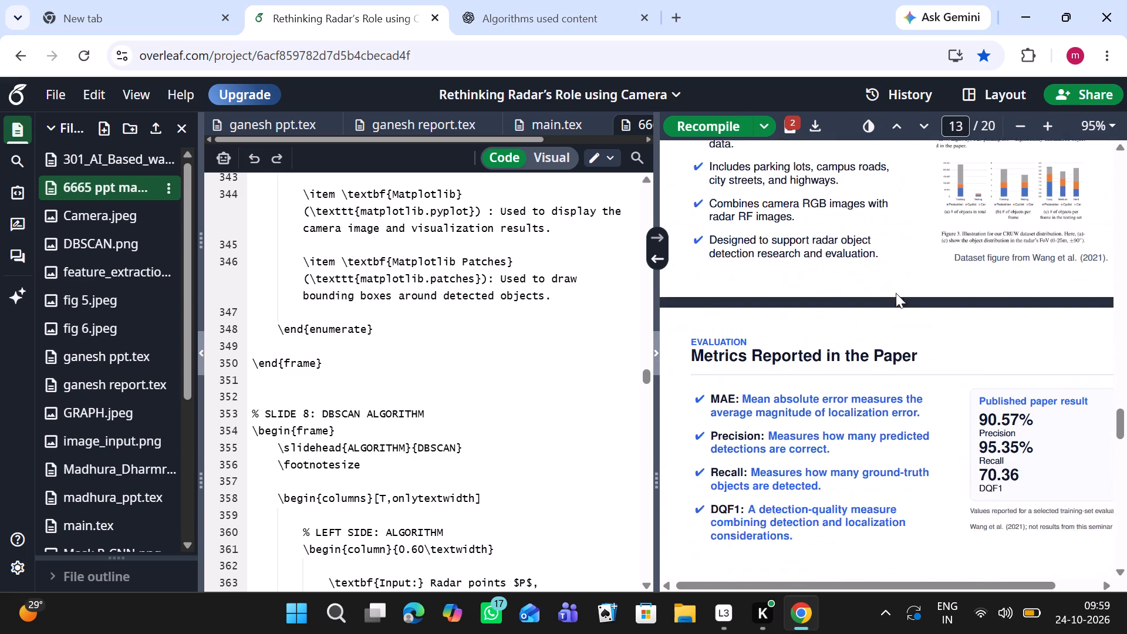
pyautogui.scroll(-1, 896, 293)
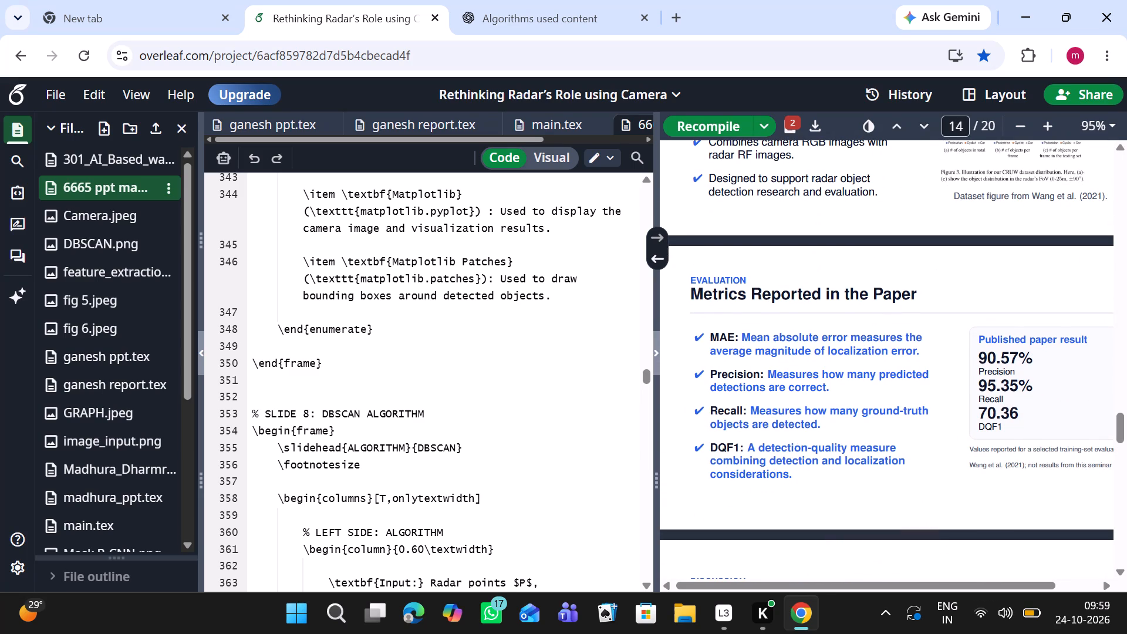
# Review the closing slides from Future Scope to the algorithm slide after Thank You, and return to the title slide.
pyautogui.scroll(-5, 896, 293)
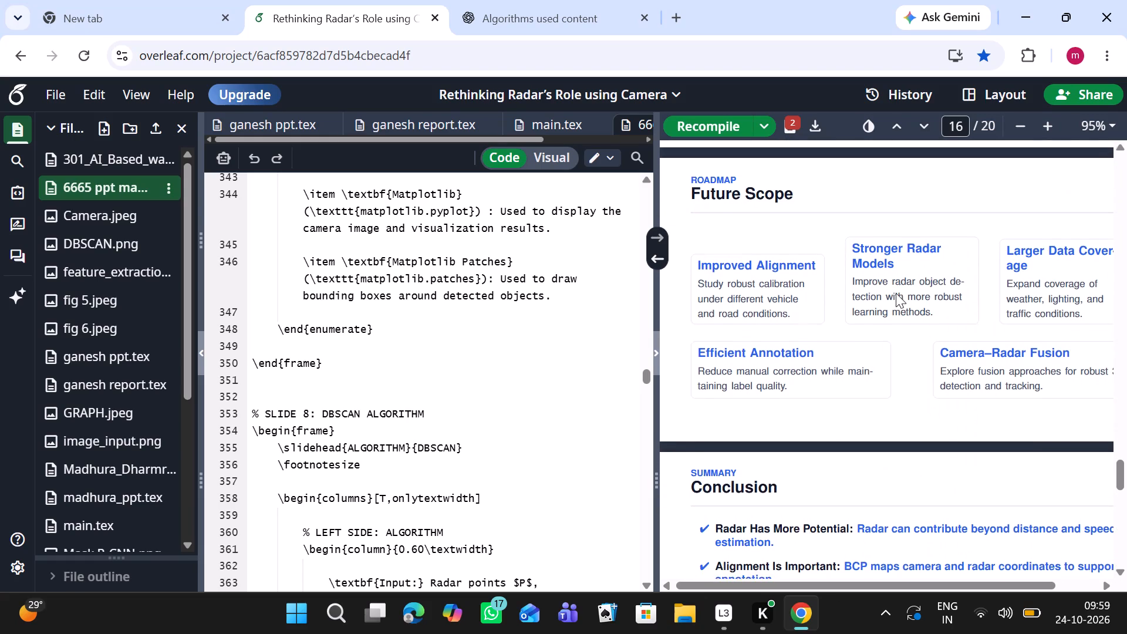
pyautogui.scroll(-4, 896, 293)
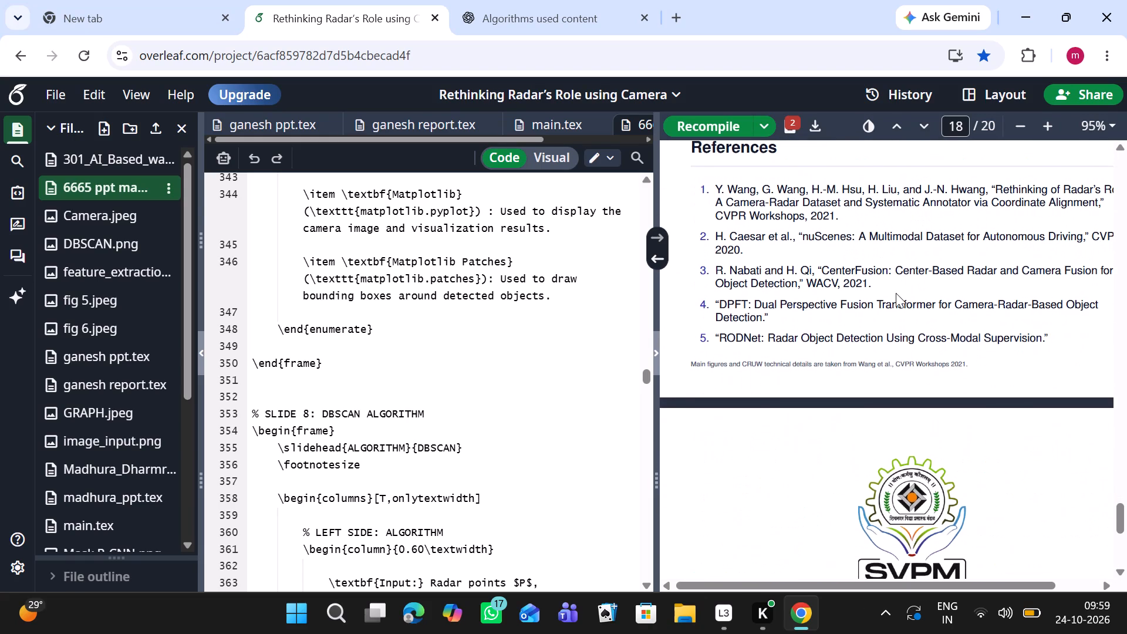
pyautogui.scroll(-2, 896, 293)
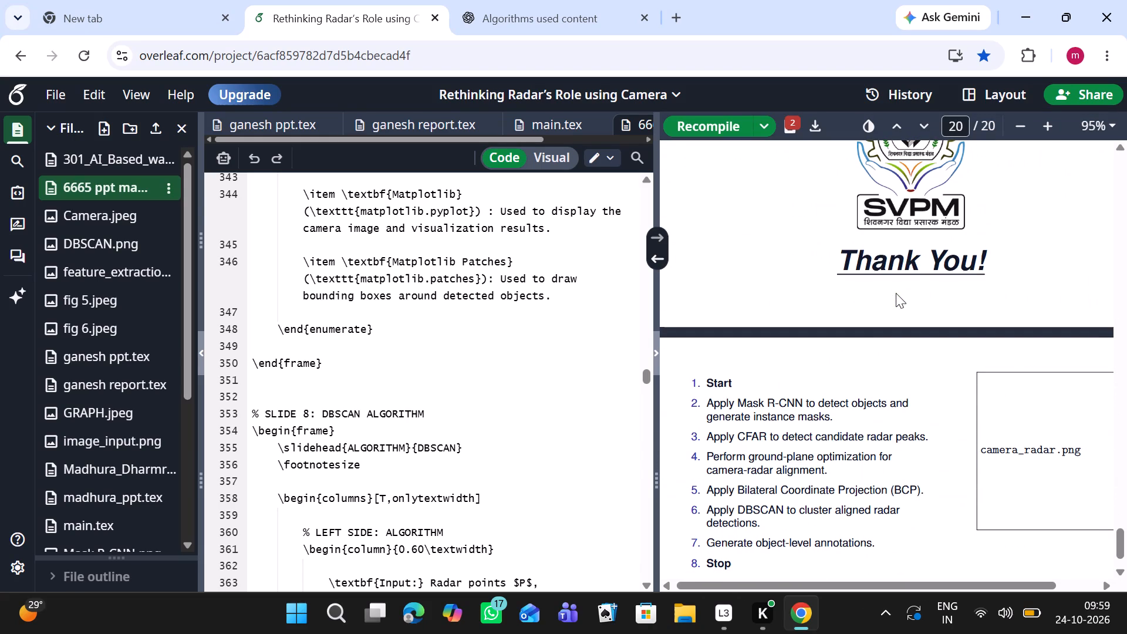
pyautogui.scroll(-2, 896, 293)
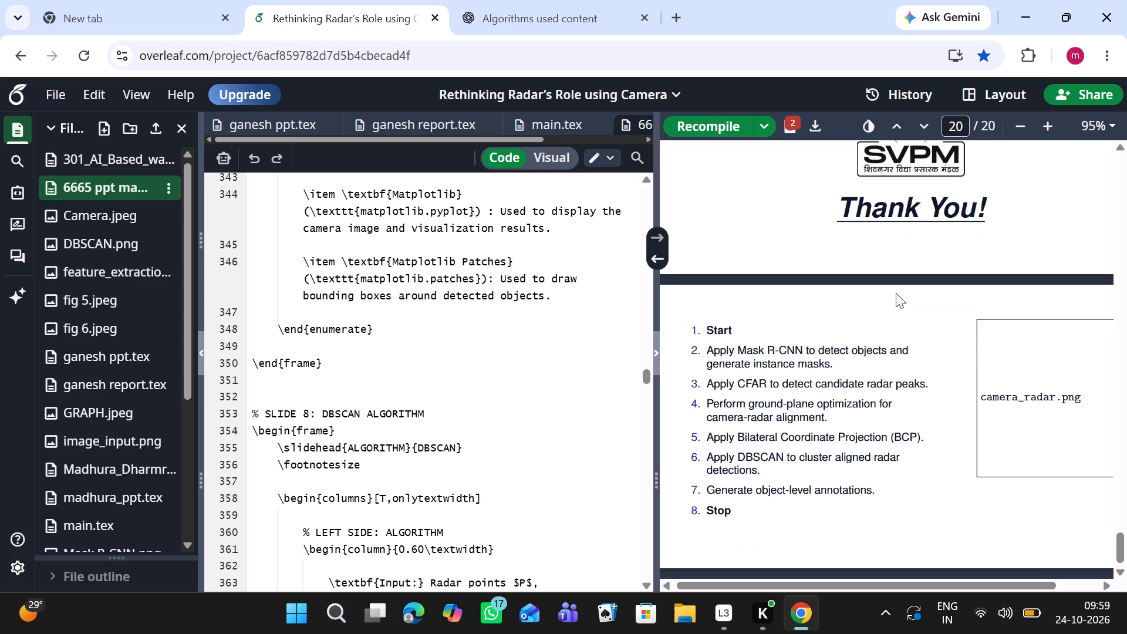
pyautogui.scroll(8, 896, 293)
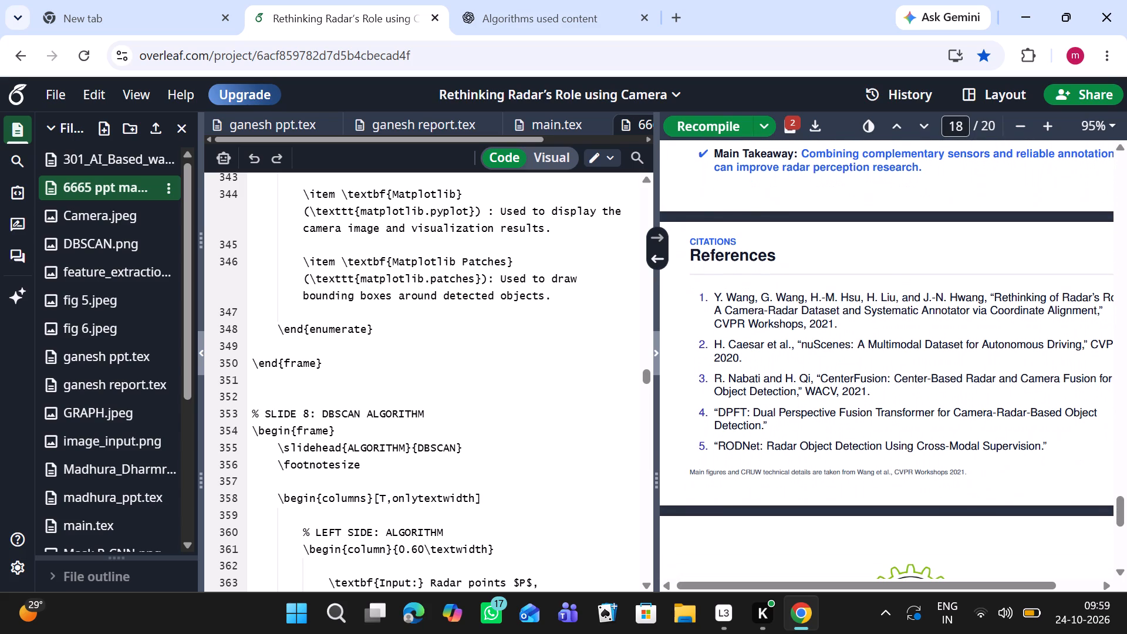
pyautogui.scroll(7, 896, 293)
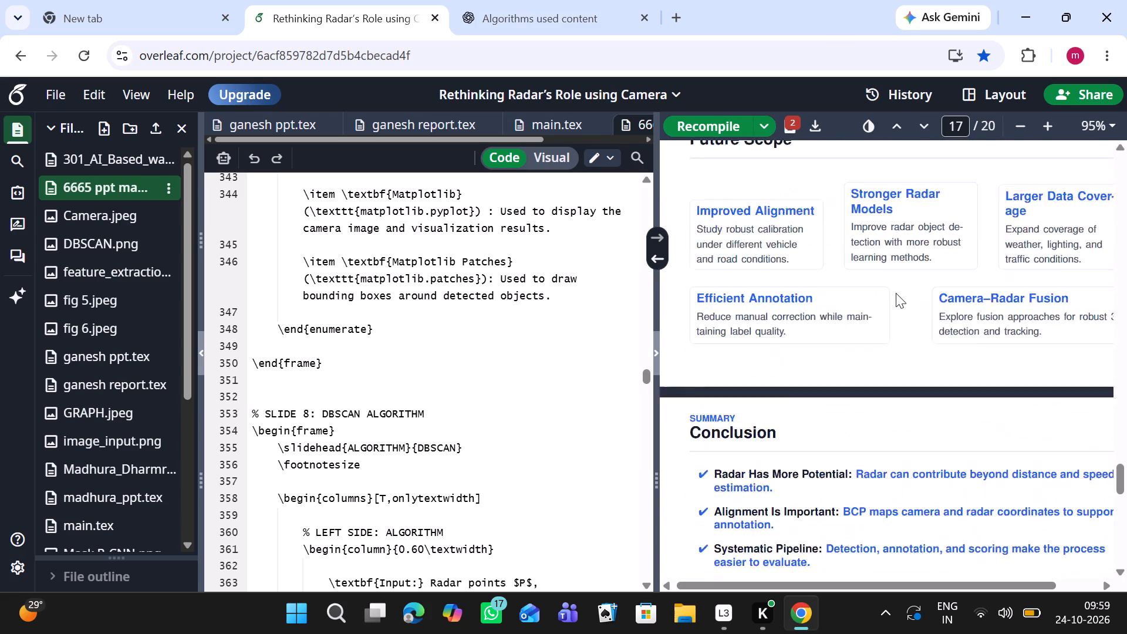
pyautogui.scroll(9, 896, 293)
pyautogui.scroll(12, 896, 293)
pyautogui.scroll(14, 896, 293)
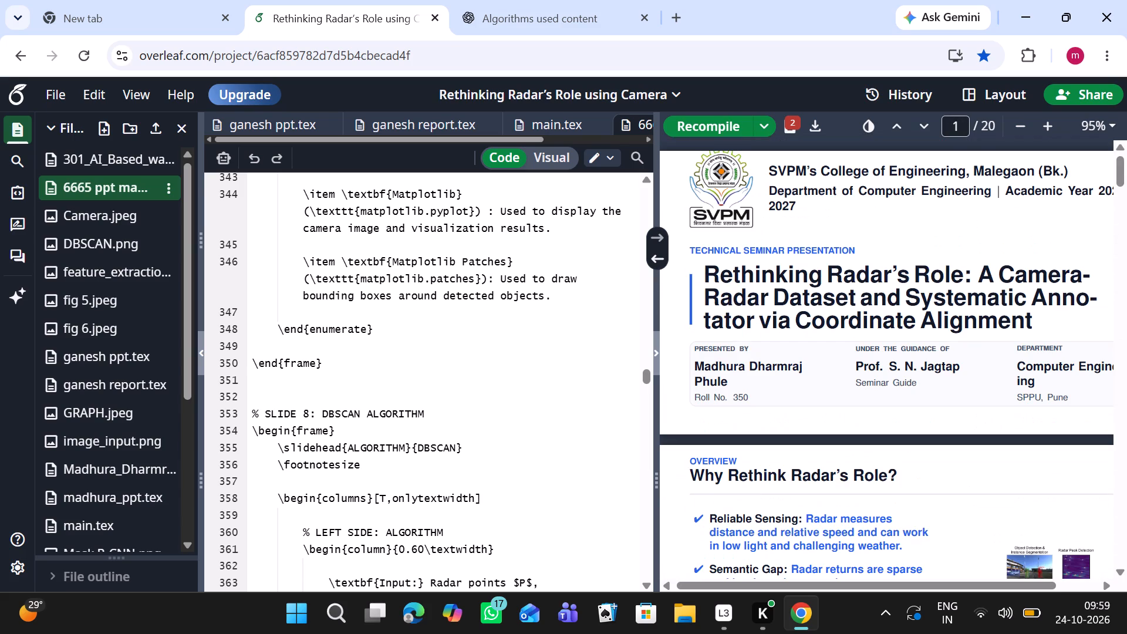
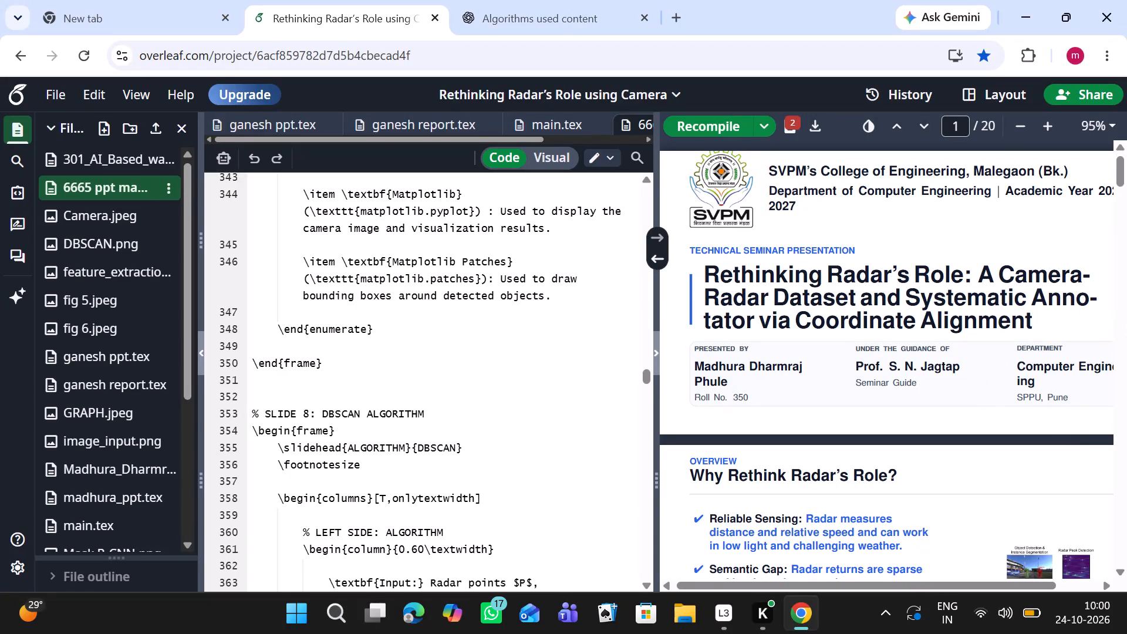
# Recheck the radar presentation's opening slides from the title through Why Rethink Radar's Role? to Problem Statement and Motivation, and return to the title slide.
pyautogui.scroll(-1, 915, 289)
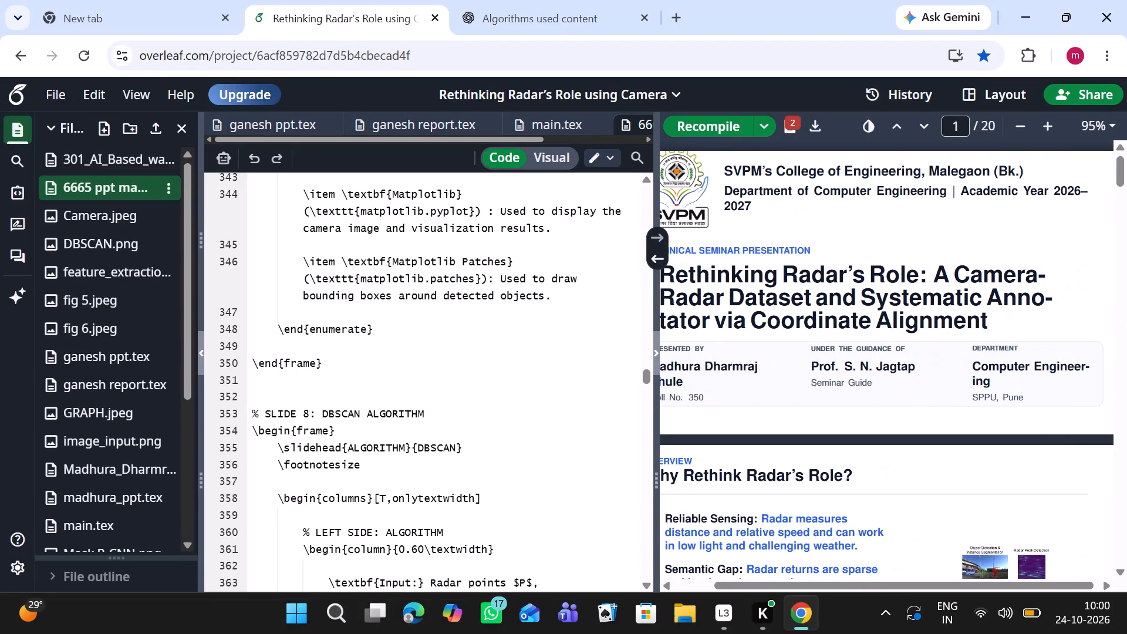
pyautogui.scroll(-1, 915, 289)
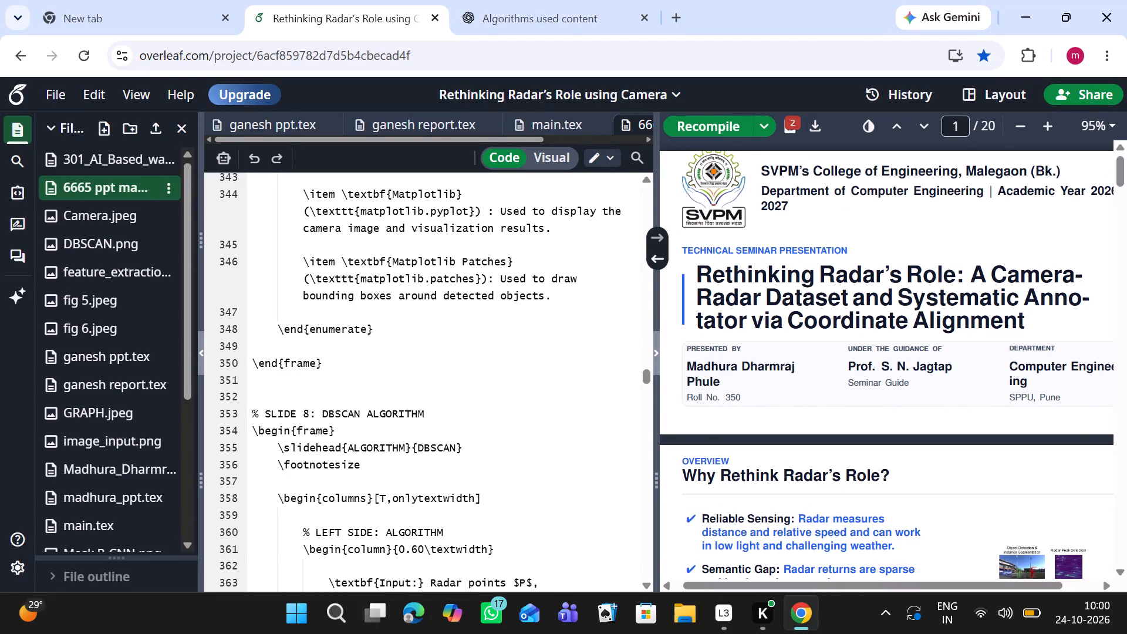
pyautogui.scroll(-4, 915, 289)
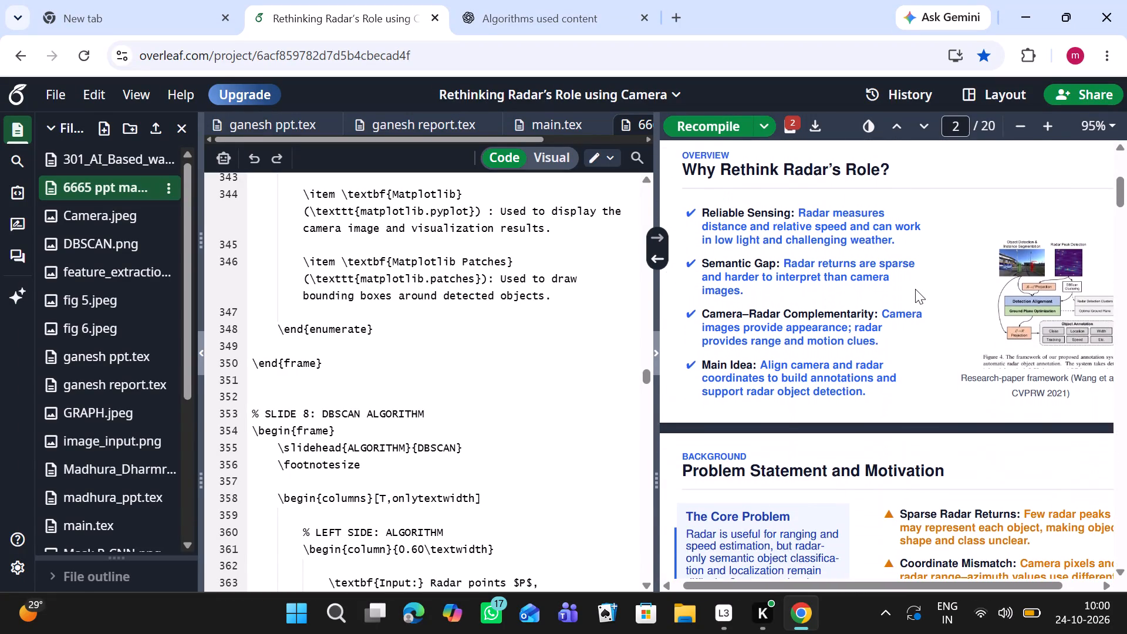
pyautogui.scroll(-2, 915, 289)
pyautogui.hscroll(1, 915, 289)
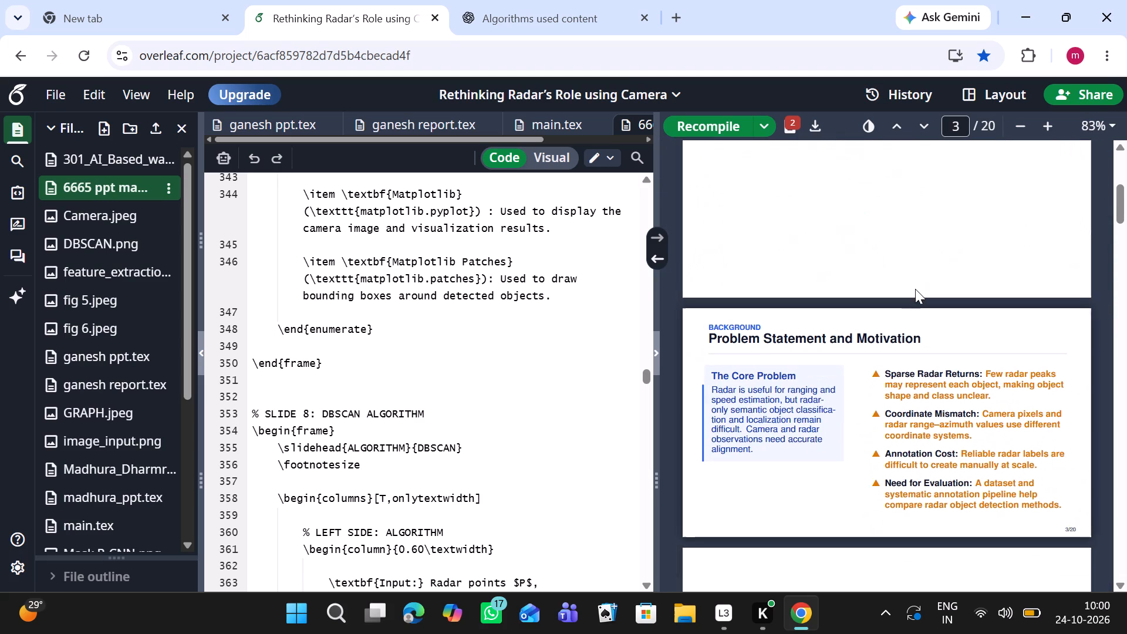
pyautogui.scroll(4, 915, 289)
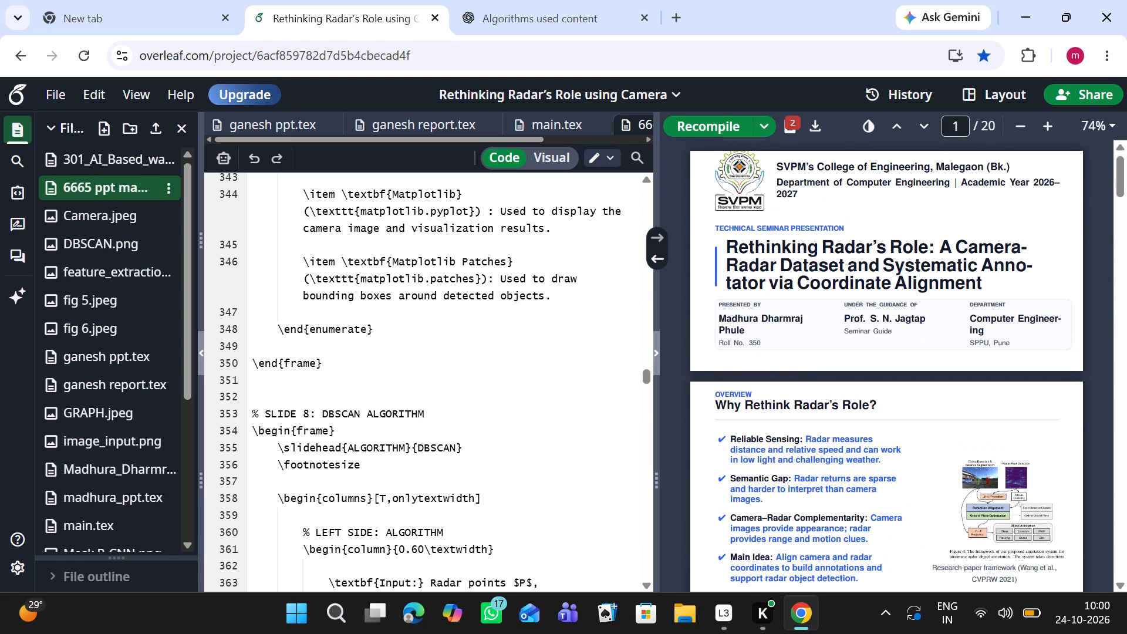